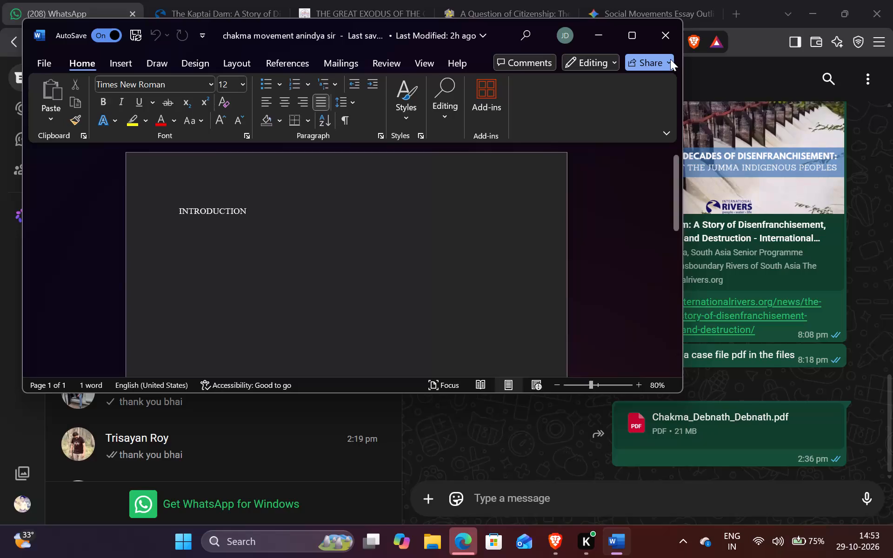
Maximize the document window containing the Chakma movement paper.
{"action": "left_click", "coordinate": [643, 32]}
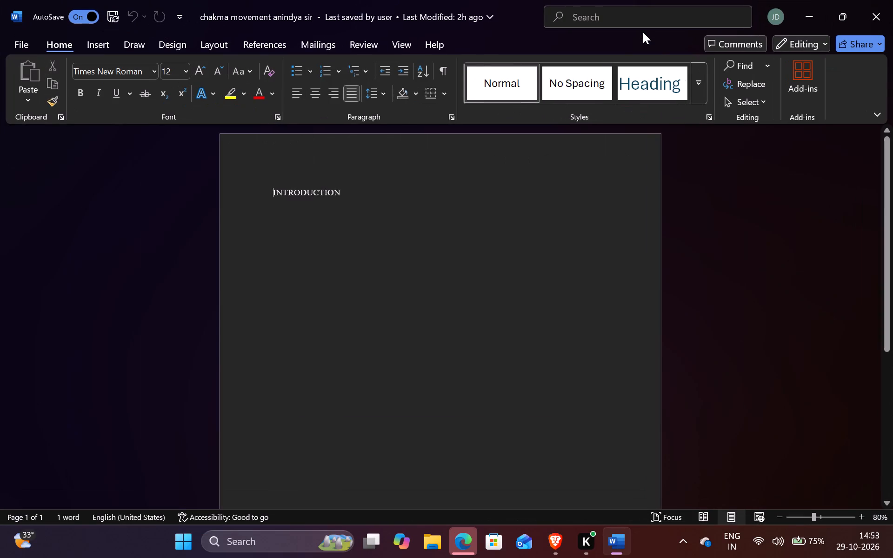
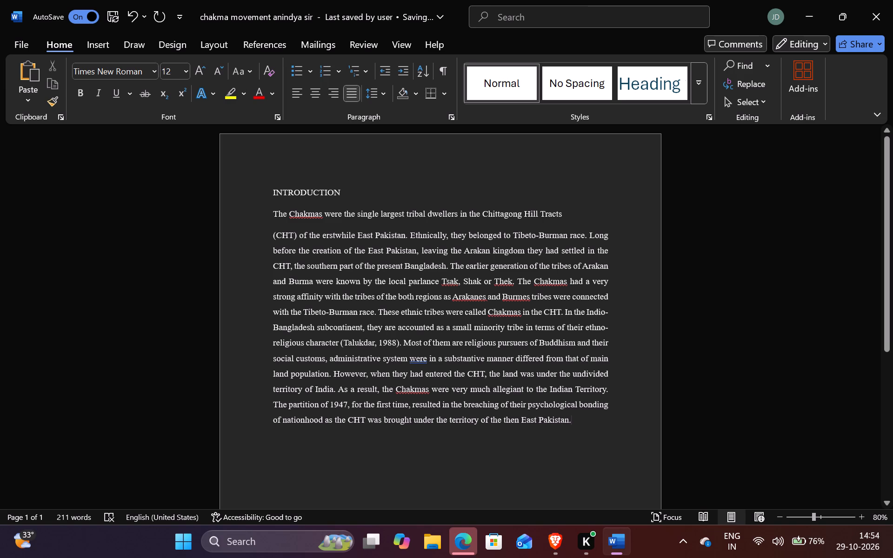
Join the line starting "(CHT) of the erstwhile East Pakistan" onto the opening sentence, with a space after "Tracts".
{"action": "left_click", "coordinate": [272, 236]}
{"action": "key", "text": "BackSpace"}
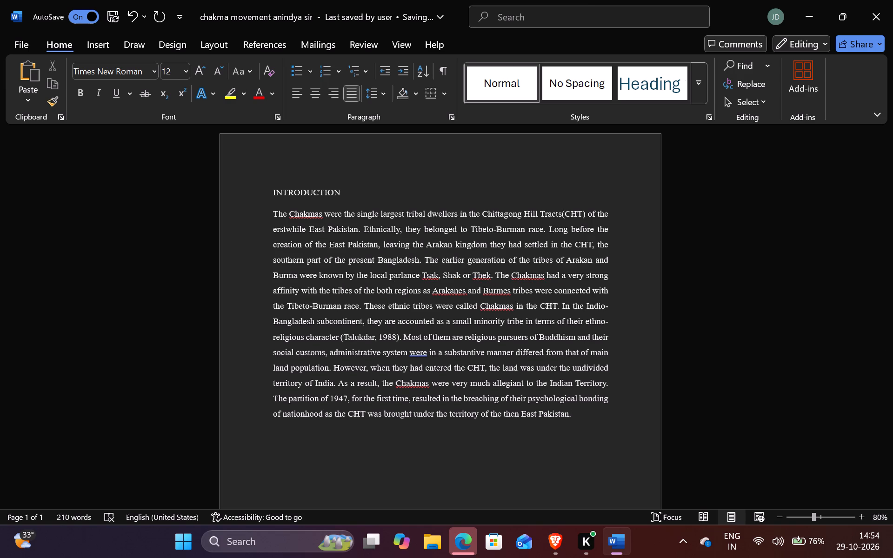
{"action": "key", "text": "space"}
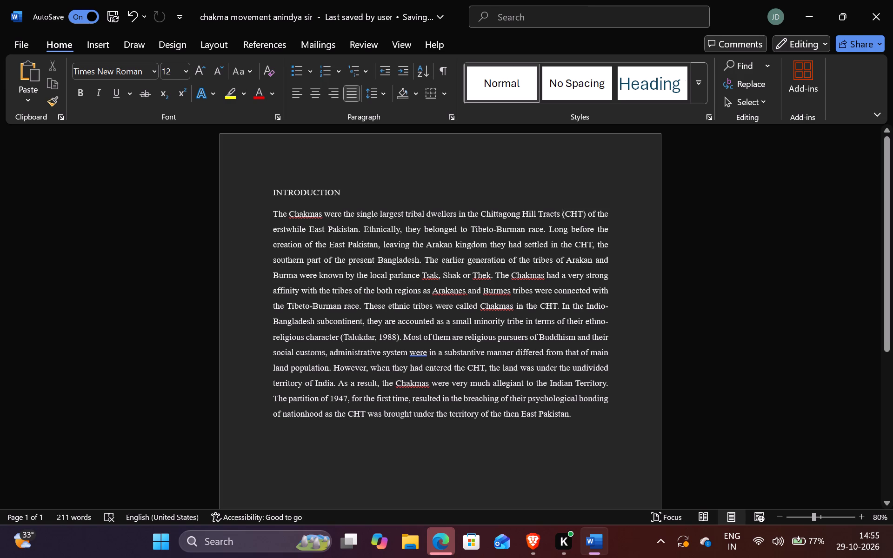
Delete the in-text citation "(Talukdar, 1988)" after "ethno-religious character" in the introduction paragraph.
{"action": "left_click", "coordinate": [342, 339]}
{"action": "left_click_drag", "start_coordinate": [342, 339], "coordinate": [345, 341]}
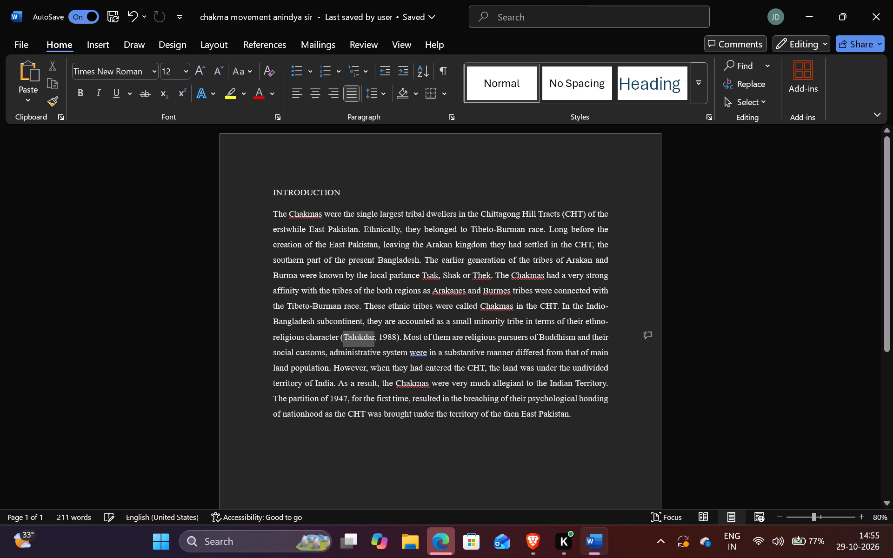
{"action": "left_click_drag", "start_coordinate": [345, 341], "coordinate": [383, 337]}
{"action": "left_click_drag", "start_coordinate": [383, 337], "coordinate": [396, 342]}
{"action": "left_click_drag", "start_coordinate": [396, 342], "coordinate": [381, 331]}
{"action": "left_click_drag", "start_coordinate": [381, 331], "coordinate": [342, 429]}
{"action": "left_click", "coordinate": [342, 429]}
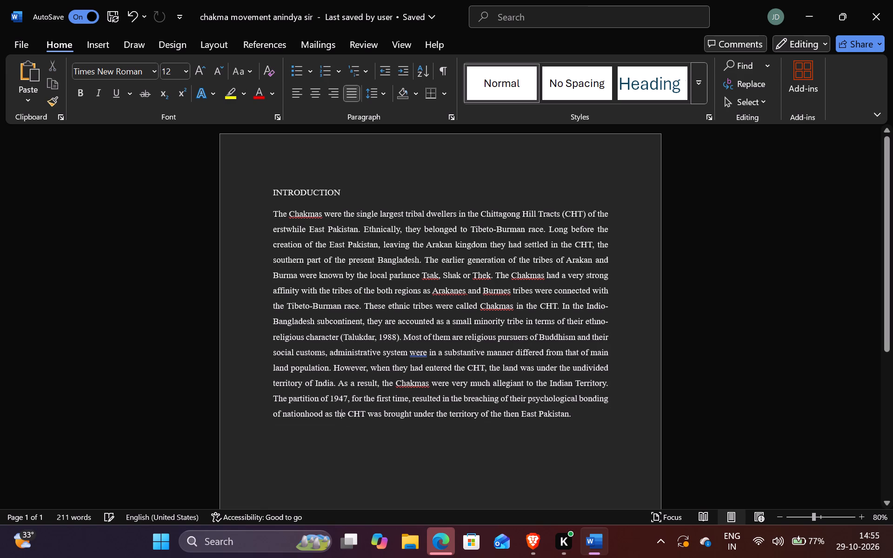
{"action": "left_click_drag", "start_coordinate": [339, 336], "coordinate": [314, 364]}
{"action": "left_click", "coordinate": [306, 442]}
{"action": "left_click_drag", "start_coordinate": [340, 336], "coordinate": [390, 347]}
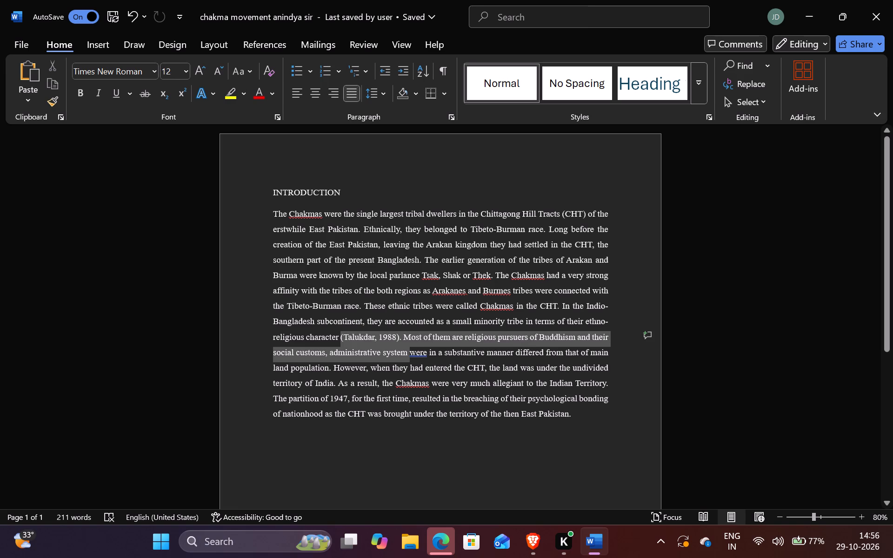
{"action": "left_click_drag", "start_coordinate": [390, 347], "coordinate": [394, 335]}
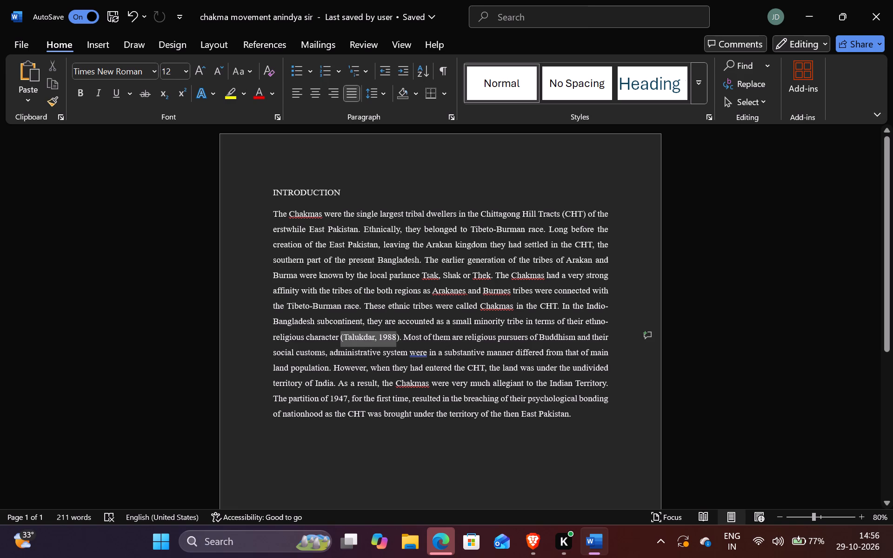
{"action": "left_click_drag", "start_coordinate": [394, 335], "coordinate": [398, 335]}
{"action": "left_click_drag", "start_coordinate": [398, 335], "coordinate": [413, 335]}
{"action": "left_click_drag", "start_coordinate": [413, 335], "coordinate": [403, 338]}
{"action": "left_click_drag", "start_coordinate": [403, 338], "coordinate": [395, 338]}
{"action": "left_click_drag", "start_coordinate": [395, 338], "coordinate": [399, 336]}
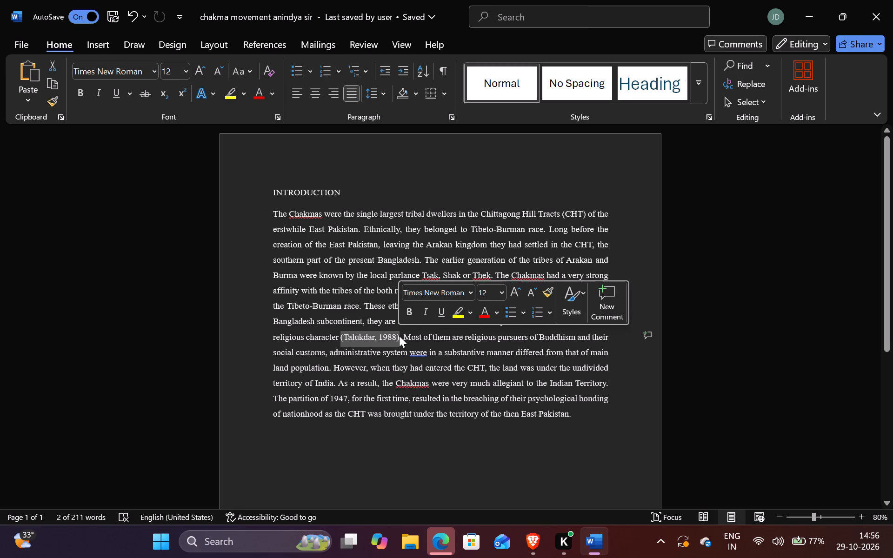
{"action": "key", "text": "BackSpace"}
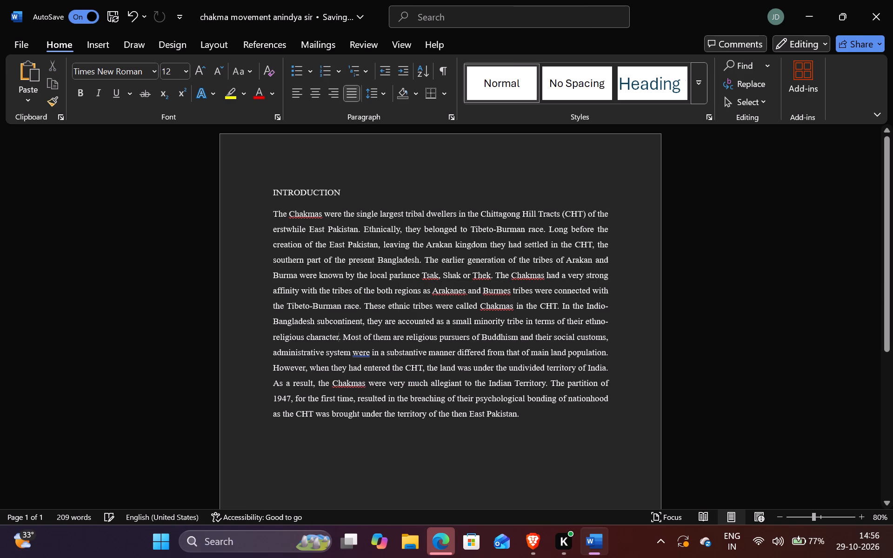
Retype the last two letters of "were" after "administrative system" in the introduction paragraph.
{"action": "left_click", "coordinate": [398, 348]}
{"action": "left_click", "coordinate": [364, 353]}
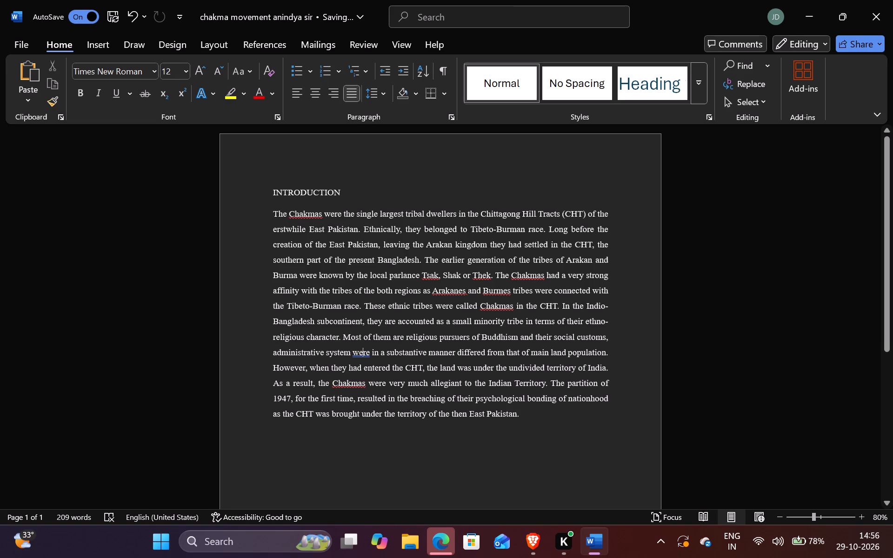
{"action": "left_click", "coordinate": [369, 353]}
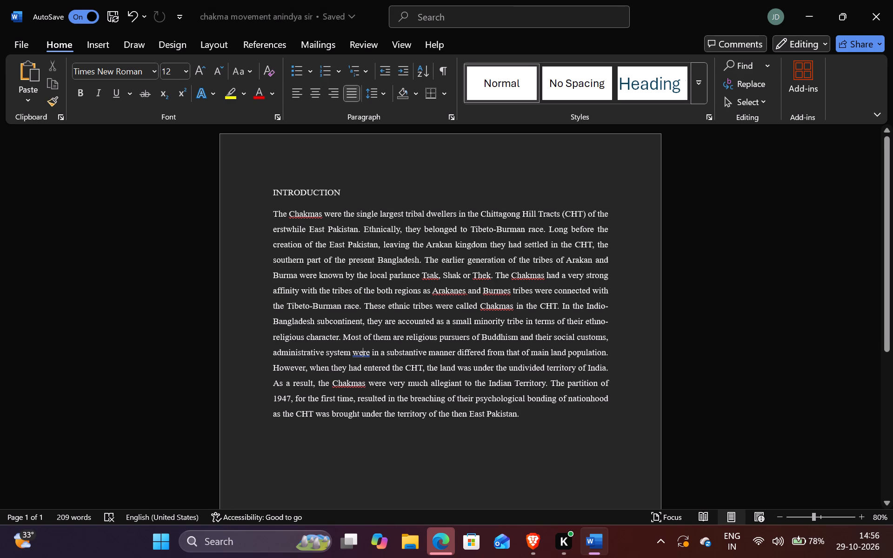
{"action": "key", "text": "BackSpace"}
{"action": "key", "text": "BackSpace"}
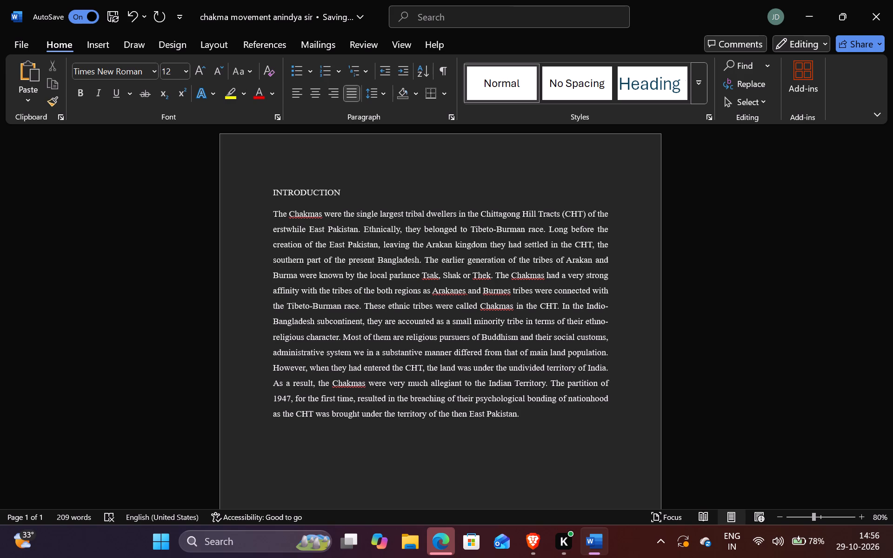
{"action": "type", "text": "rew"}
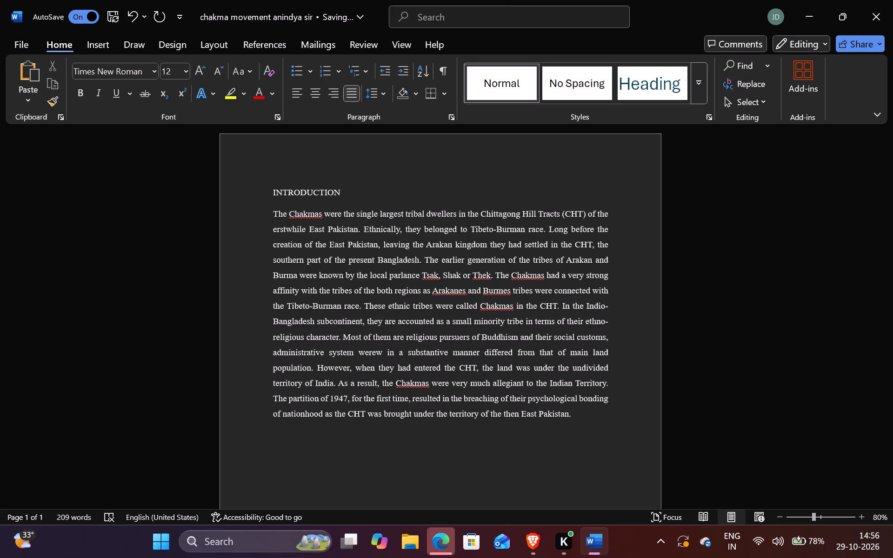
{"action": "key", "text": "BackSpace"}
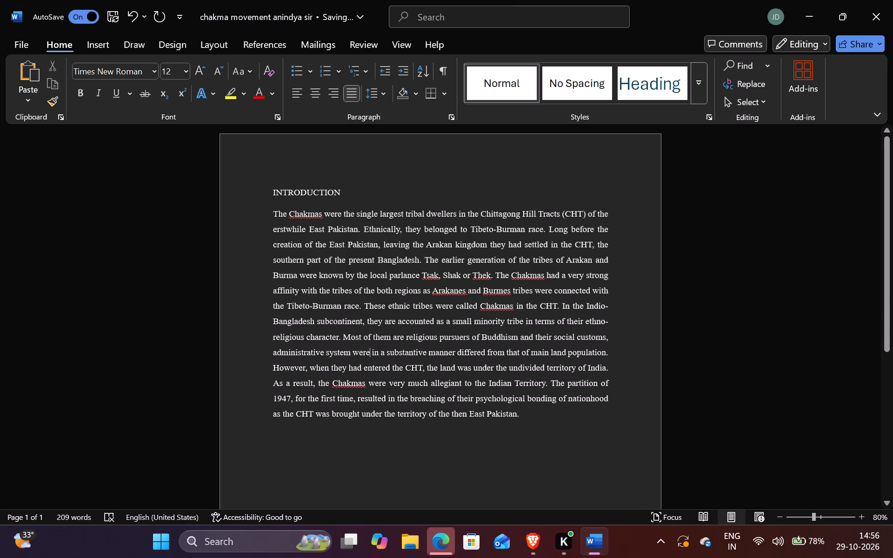
Place the insertion point at the end of the introduction paragraph, after "East Pakistan.".
{"action": "left_click", "coordinate": [527, 412]}
{"action": "scroll", "coordinate": [354, 445], "scroll_direction": "down", "scroll_amount": 2}
{"action": "scroll", "coordinate": [354, 445], "scroll_direction": "up", "scroll_amount": 4}
{"action": "scroll", "coordinate": [354, 445], "scroll_direction": "down", "scroll_amount": 1}
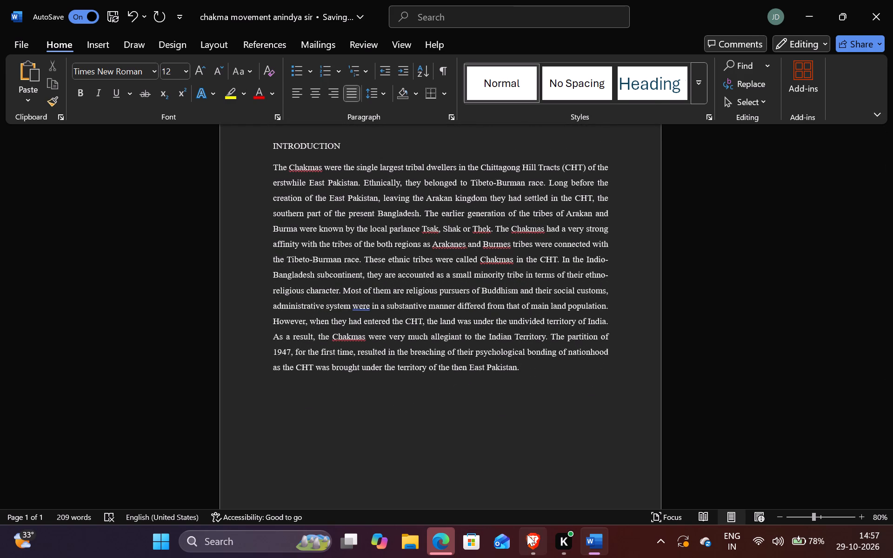
Open Chakma_Debnath_Debnath.pdf from the recent files in File Explorer, close the MSN tab, and review the Introduction's second paragraph.
{"action": "left_click", "coordinate": [451, 536]}
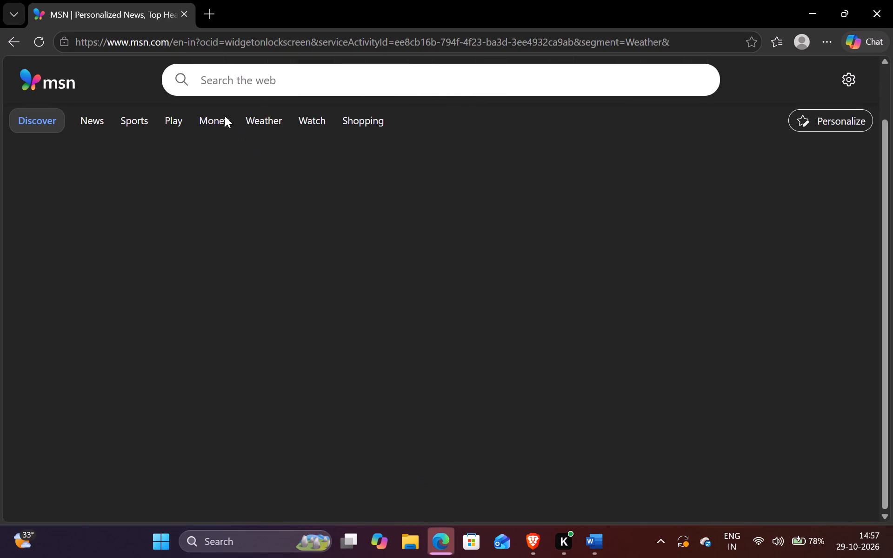
{"action": "left_click", "coordinate": [407, 530]}
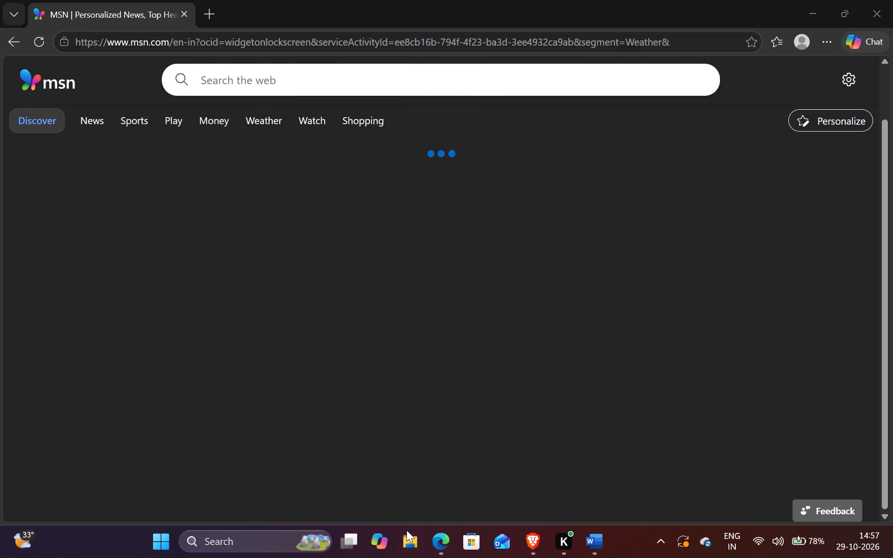
{"action": "left_click", "coordinate": [273, 312]}
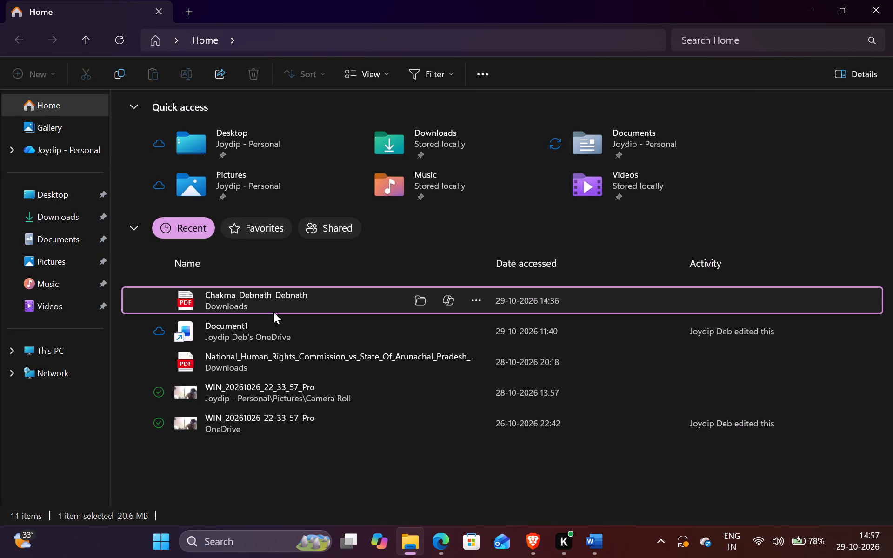
{"action": "double_click", "coordinate": [273, 312]}
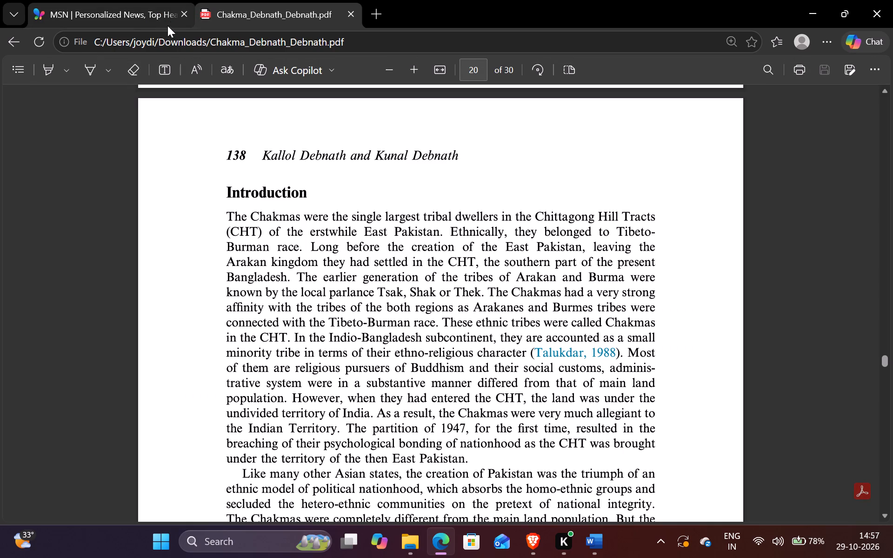
{"action": "left_click", "coordinate": [180, 13]}
{"action": "scroll", "coordinate": [307, 222], "scroll_direction": "down", "scroll_amount": 1}
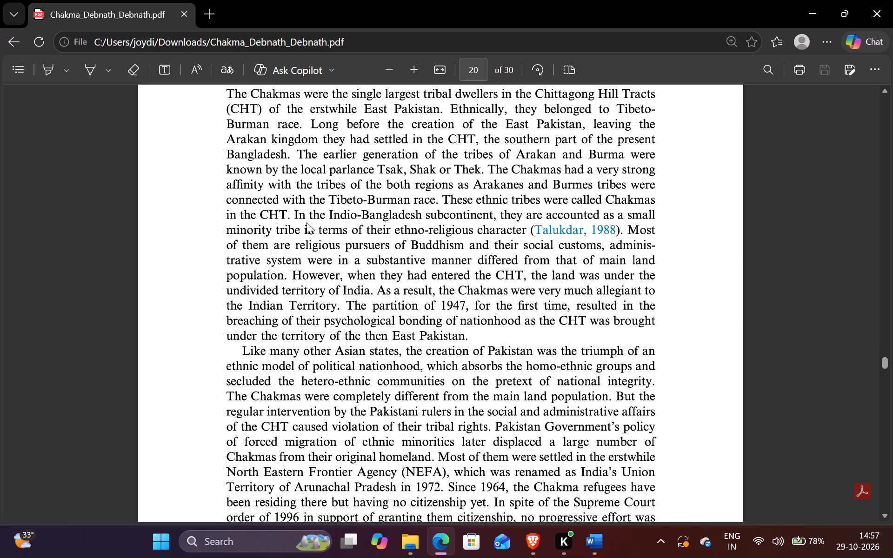
{"action": "scroll", "coordinate": [307, 222], "scroll_direction": "down", "scroll_amount": 2}
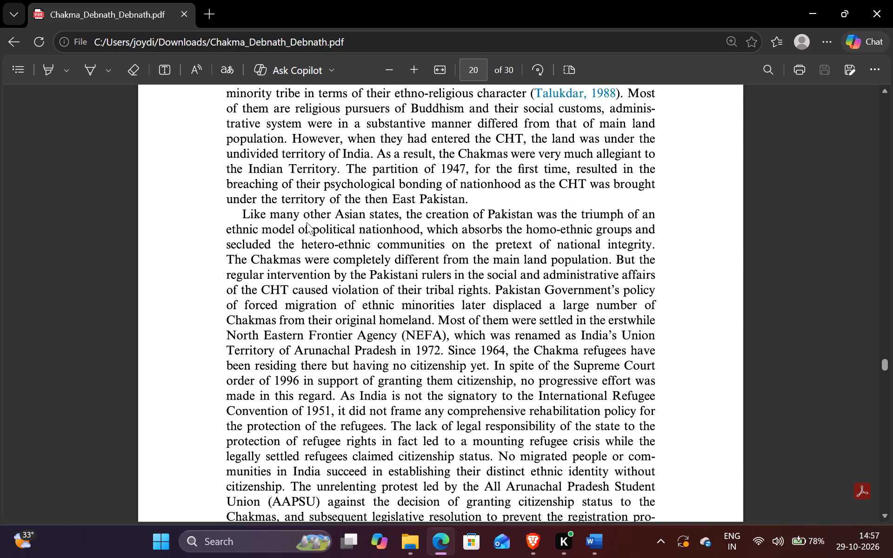
{"action": "scroll", "coordinate": [307, 222], "scroll_direction": "down", "scroll_amount": 1}
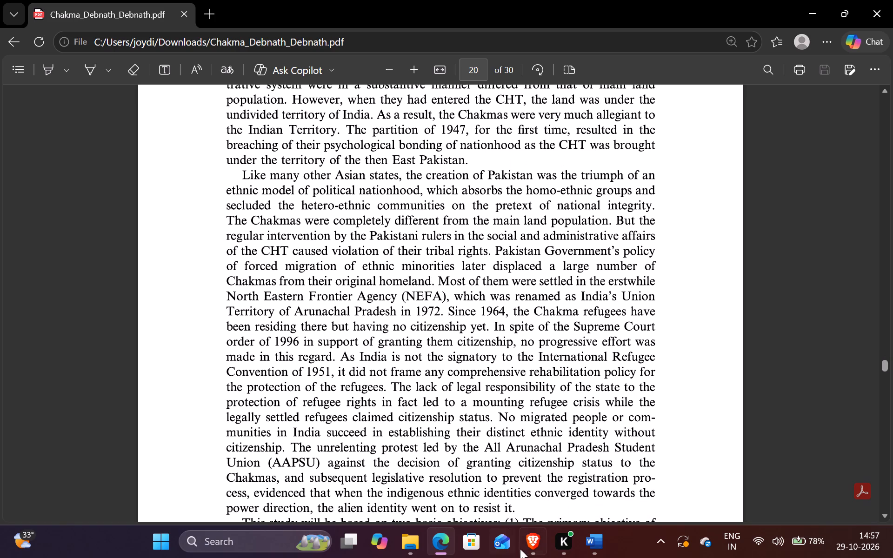
Switch back to Word and delete the full stop after "the then East Pakistan" at the paragraph's end.
{"action": "left_click", "coordinate": [590, 550]}
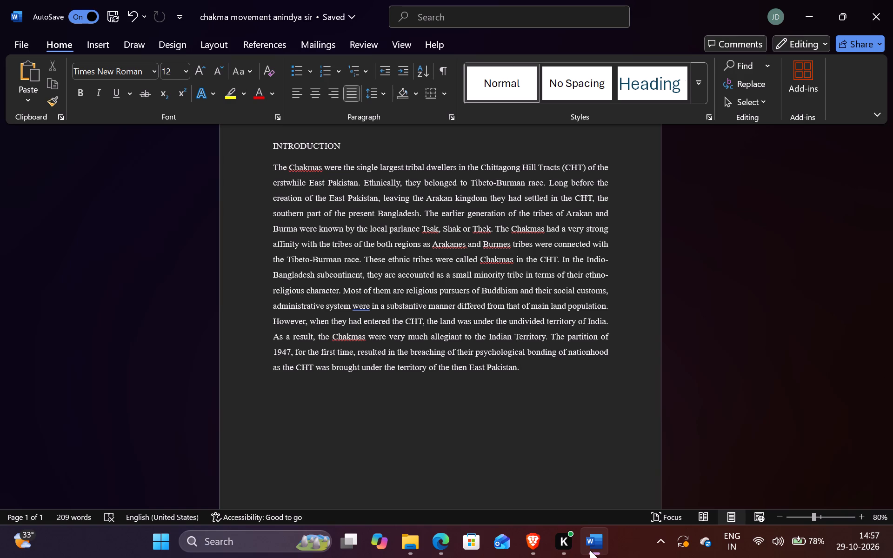
{"action": "key", "text": "BackSpace"}
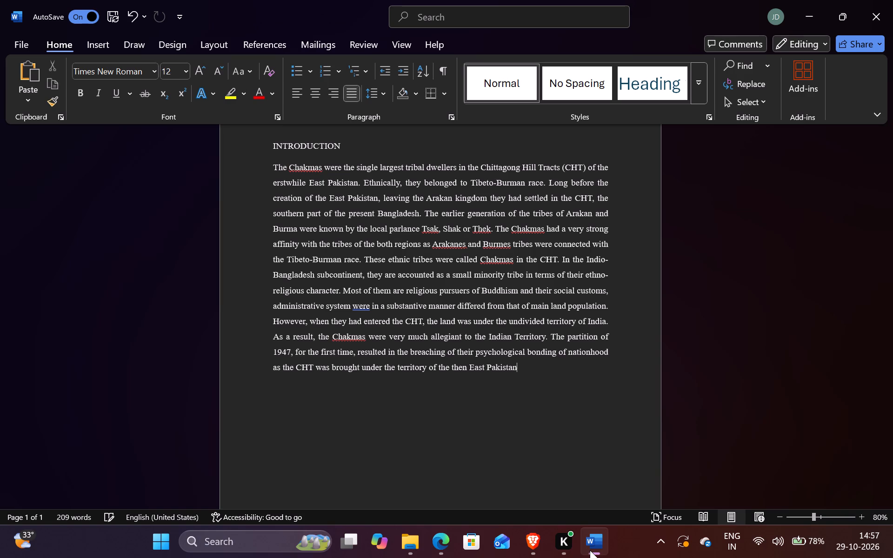
Start adding a new citation source at the end of the introduction paragraph.
{"action": "left_click", "coordinate": [280, 35]}
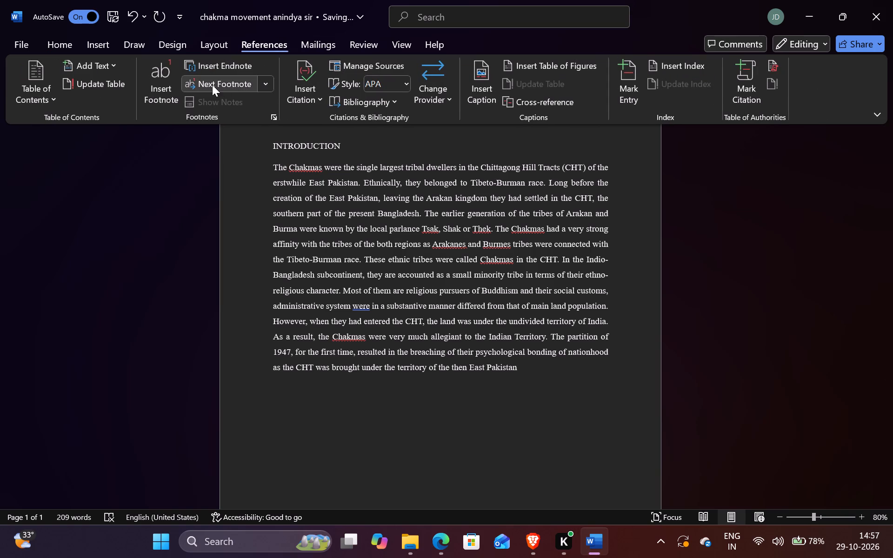
{"action": "left_click", "coordinate": [320, 99]}
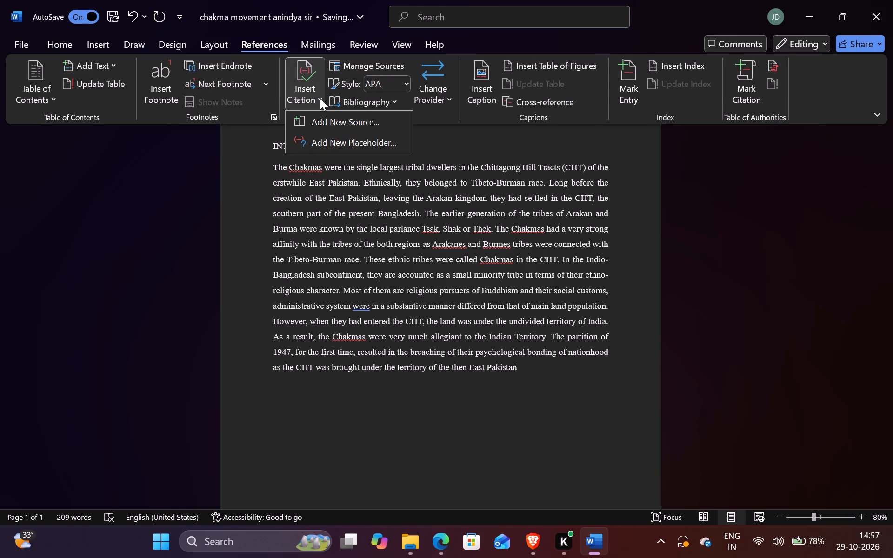
{"action": "left_click", "coordinate": [325, 114]}
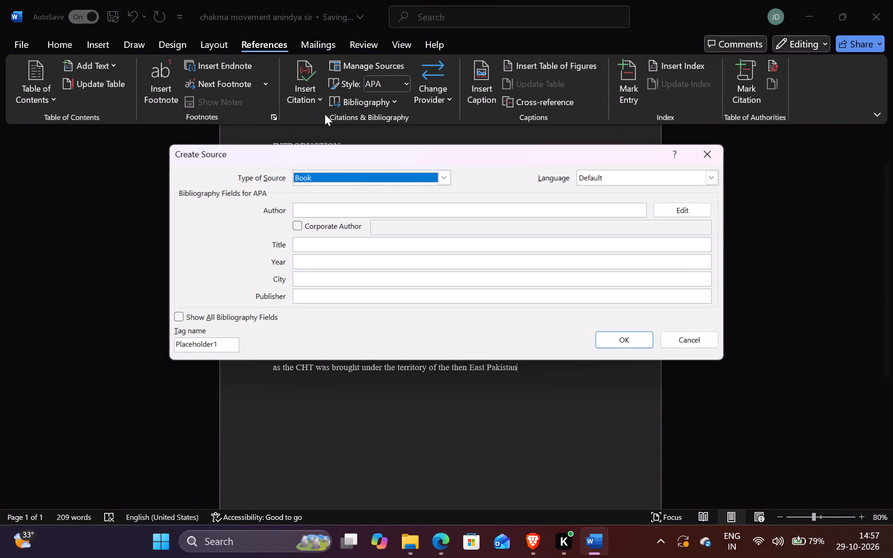
Switch to Chakma_Debnath_Debnath.pdf in Edge and go back to its cover page to read the book's title.
{"action": "left_click", "coordinate": [400, 530]}
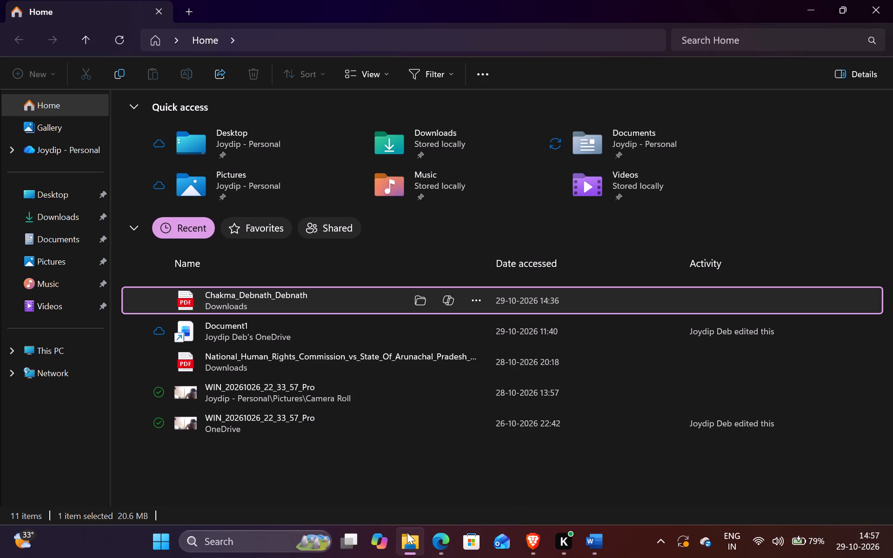
{"action": "left_click", "coordinate": [443, 537]}
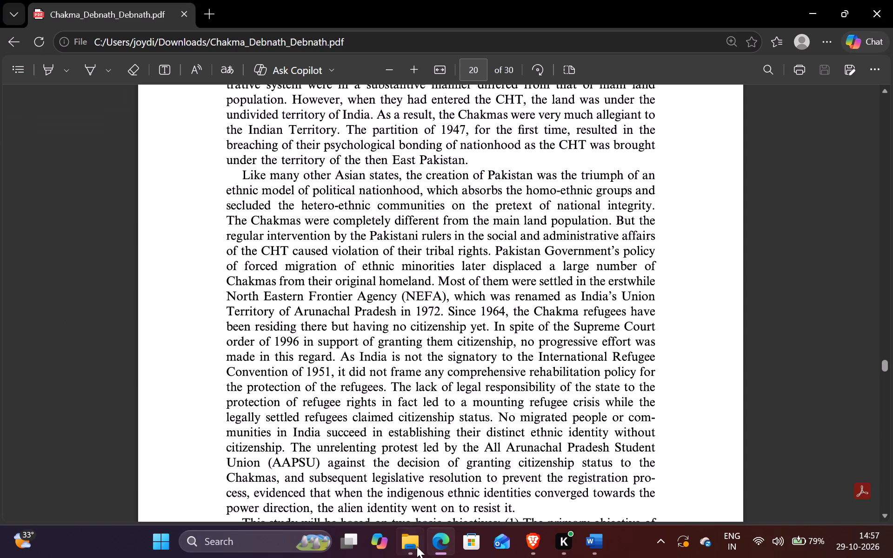
{"action": "left_click", "coordinate": [417, 546]}
{"action": "left_click", "coordinate": [437, 548]}
{"action": "scroll", "coordinate": [453, 259], "scroll_direction": "up", "scroll_amount": 14}
{"action": "scroll", "coordinate": [453, 259], "scroll_direction": "down", "scroll_amount": 1}
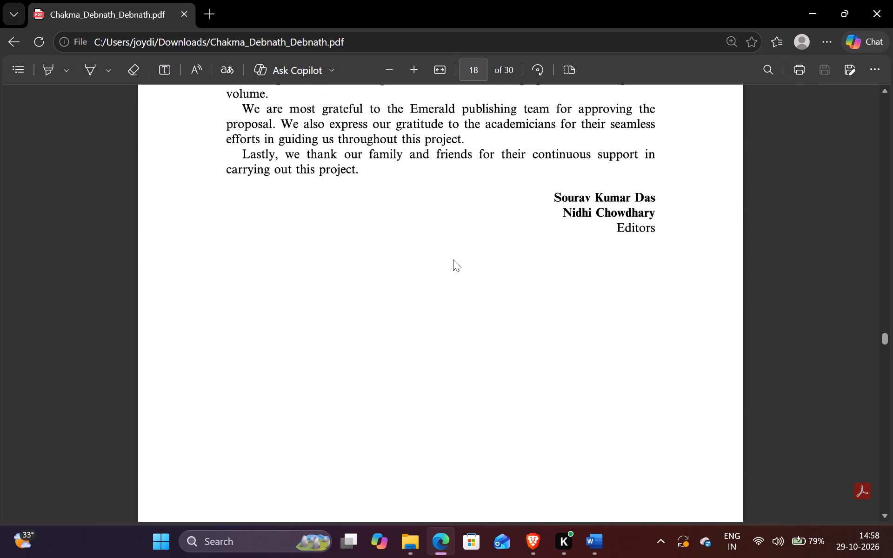
{"action": "scroll", "coordinate": [453, 259], "scroll_direction": "down", "scroll_amount": 1}
{"action": "scroll", "coordinate": [453, 259], "scroll_direction": "up", "scroll_amount": 20}
{"action": "scroll", "coordinate": [453, 259], "scroll_direction": "up", "scroll_amount": 10}
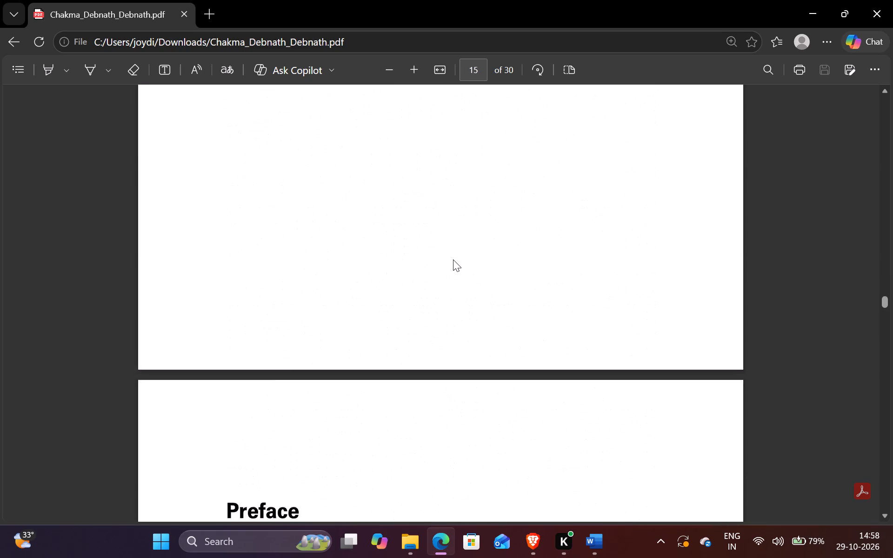
{"action": "scroll", "coordinate": [453, 259], "scroll_direction": "up", "scroll_amount": 17}
{"action": "scroll", "coordinate": [453, 259], "scroll_direction": "up", "scroll_amount": 16}
{"action": "scroll", "coordinate": [453, 259], "scroll_direction": "up", "scroll_amount": 12}
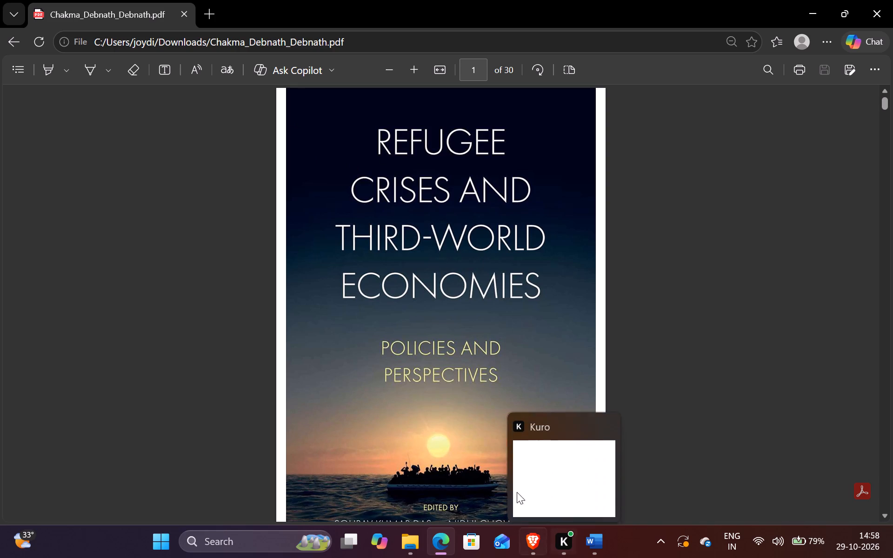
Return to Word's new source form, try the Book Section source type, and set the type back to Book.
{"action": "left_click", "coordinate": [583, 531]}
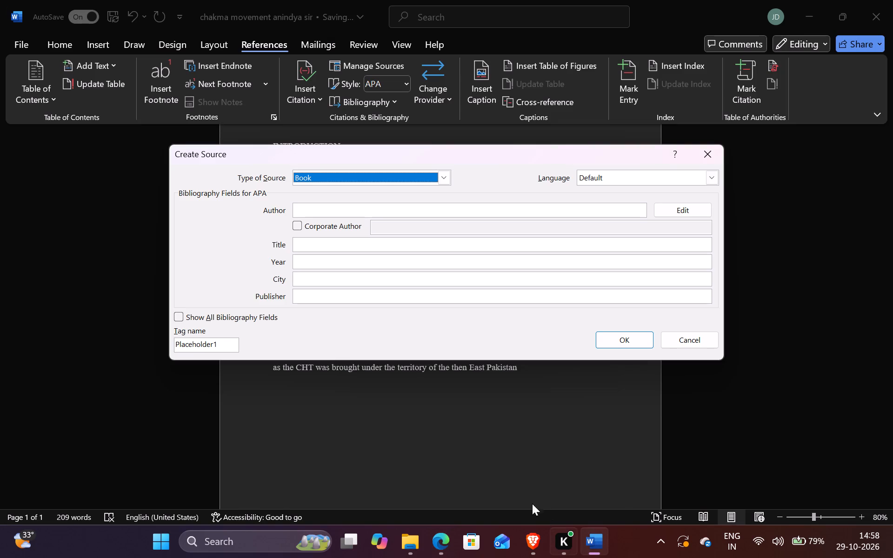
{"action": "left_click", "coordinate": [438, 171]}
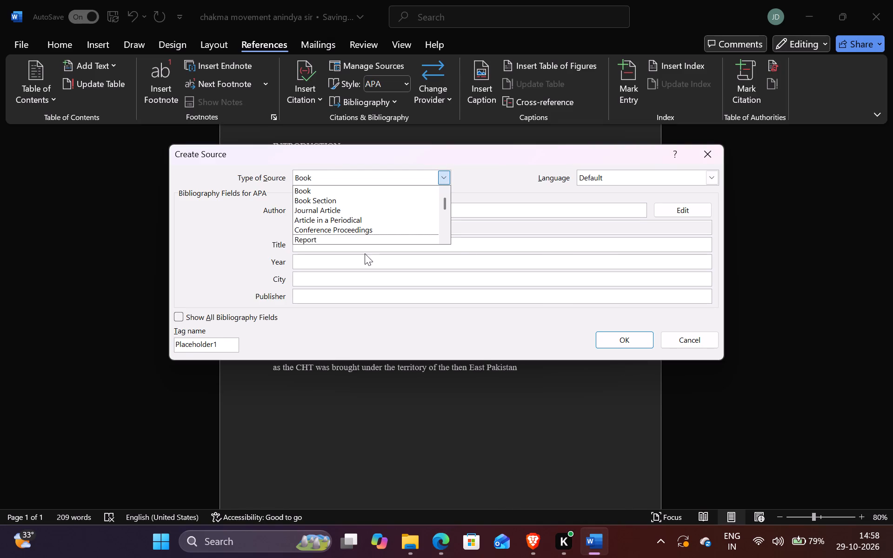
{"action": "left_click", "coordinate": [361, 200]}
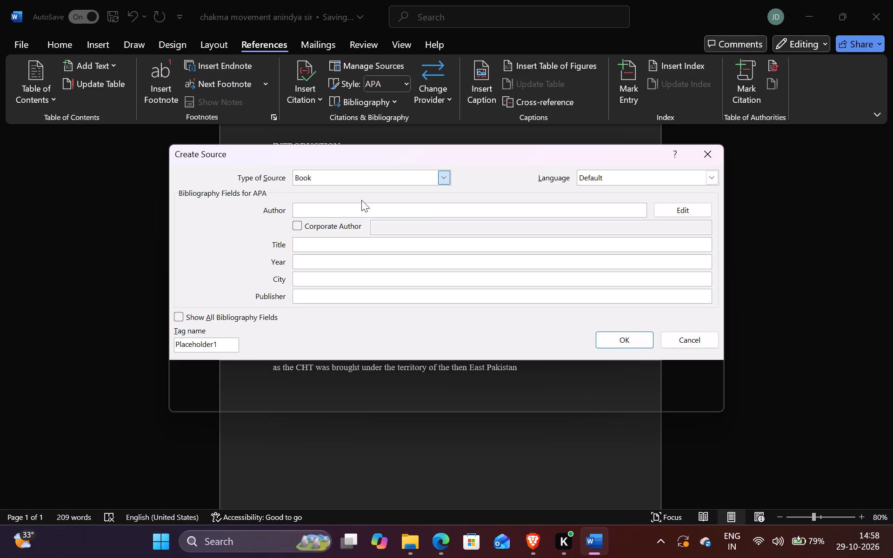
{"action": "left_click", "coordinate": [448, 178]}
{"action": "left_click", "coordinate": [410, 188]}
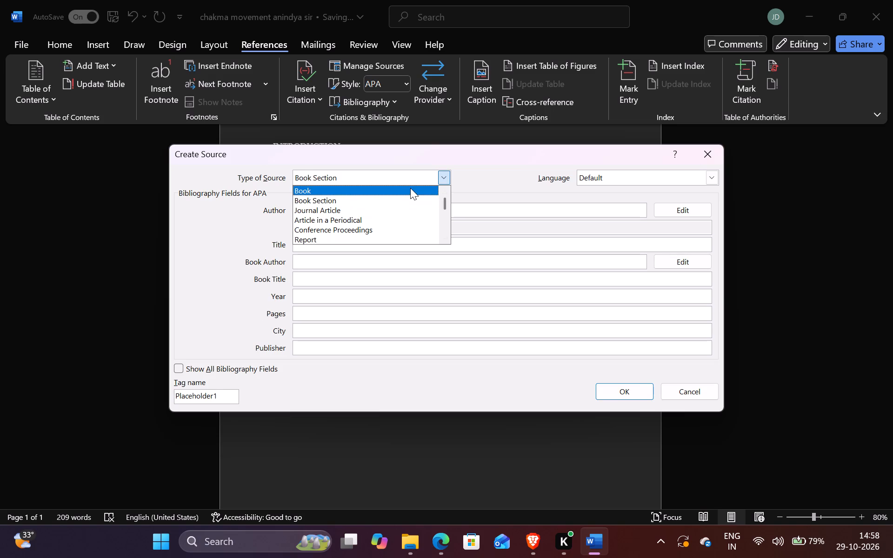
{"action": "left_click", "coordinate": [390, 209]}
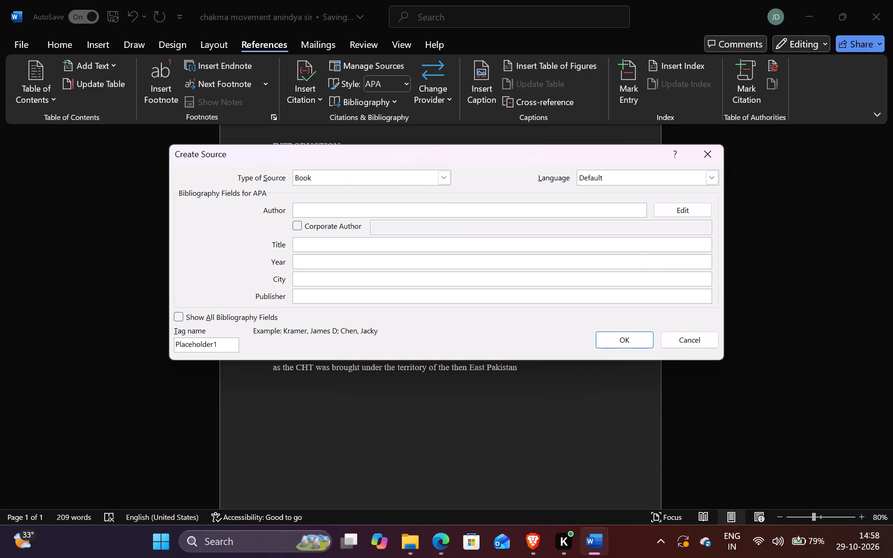
Begin the source's title with "RUFUGEE CRISES".
{"action": "left_click", "coordinate": [378, 244]}
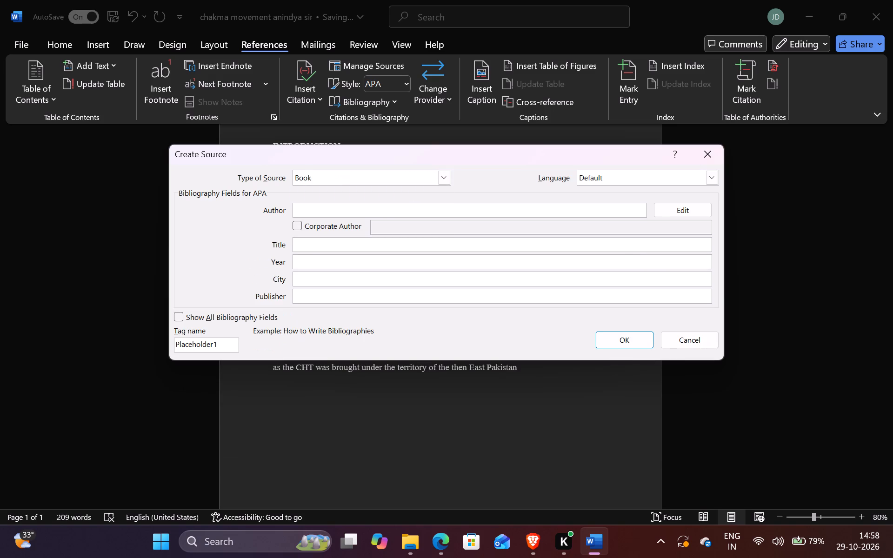
{"action": "key", "text": "r"}
{"action": "key", "text": "BackSpace"}
{"action": "key", "text": "r"}
{"action": "type", "text": "UGEE"}
{"action": "key", "text": "BackSpace"}
{"action": "key", "text": "BackSpace"}
{"action": "key", "text": "BackSpace"}
{"action": "type", "text": "FUGEE"}
{"action": "key", "text": "space"}
{"action": "type", "text": "CRISES"}
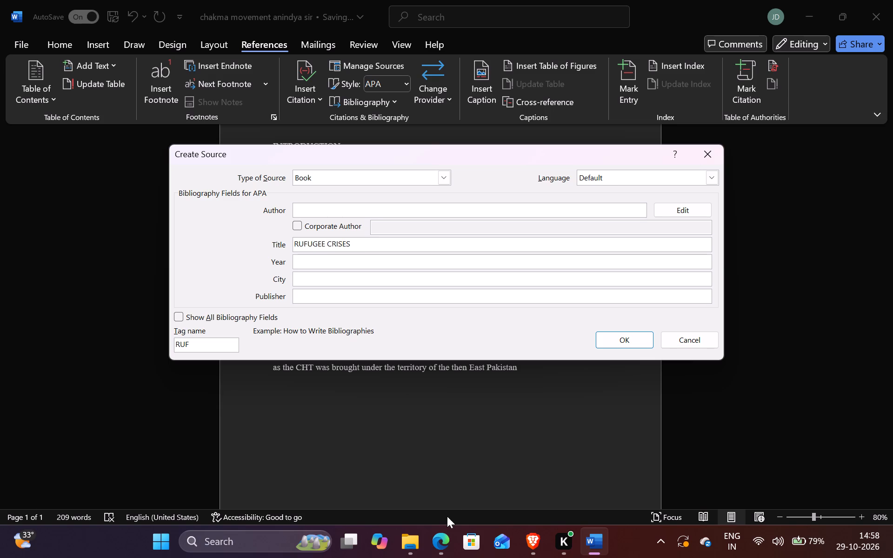
Check the title on the PDF cover in Edge and continue the source title in Word with "AND THIRD WORLD ECONOMIES".
{"action": "left_click", "coordinate": [441, 546]}
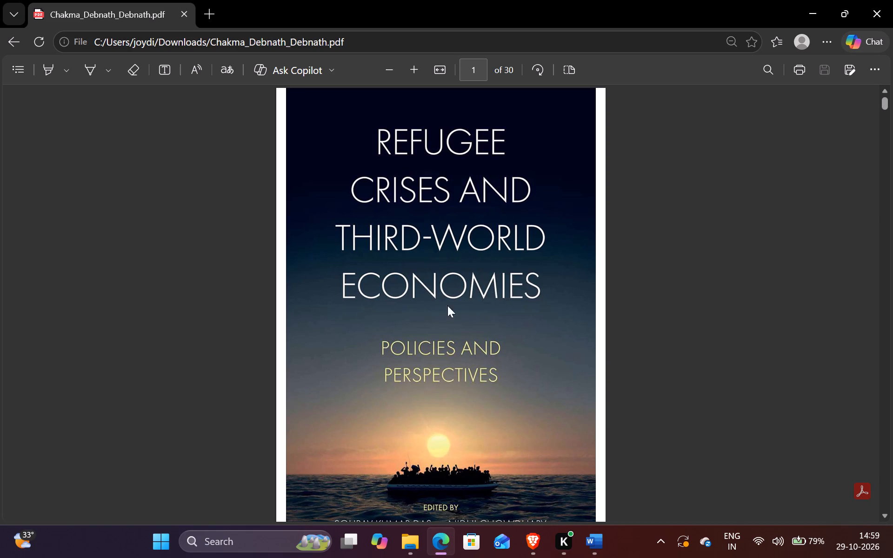
{"action": "left_click", "coordinate": [598, 533]}
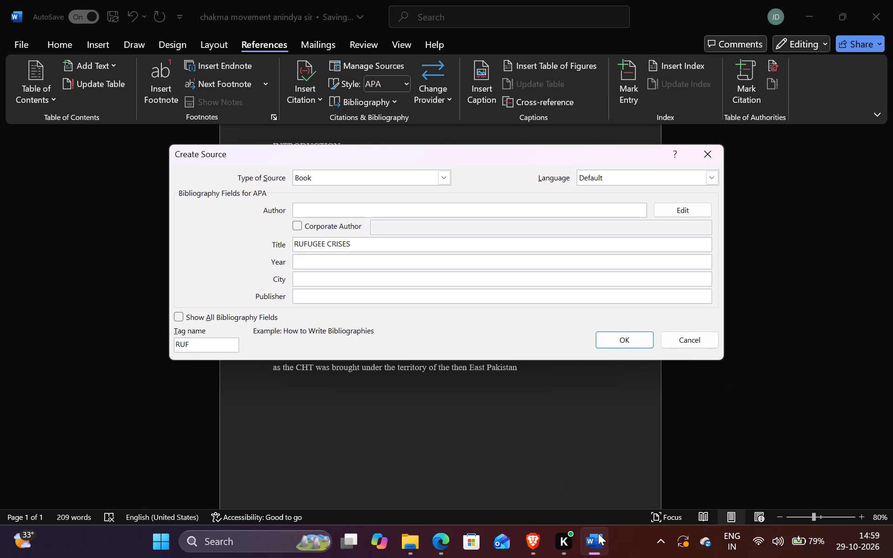
{"action": "key", "text": "space"}
{"action": "type", "text": "AND THIRD WORD"}
{"action": "key", "text": "BackSpace"}
{"action": "type", "text": "LD ECONO"}
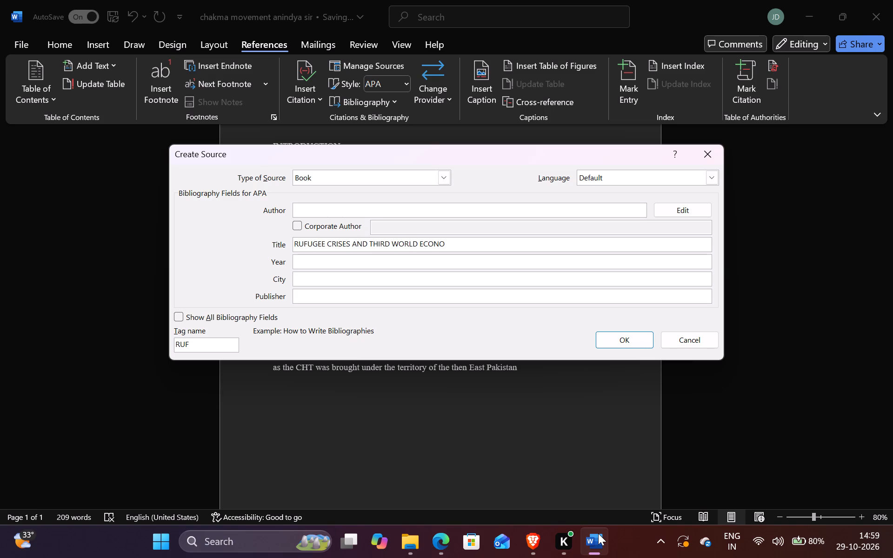
{"action": "type", "text": "MIES"}
Check the PDF cover in Edge for the subtitle and editors, and append "policies and perspectives" to the source title in Word.
{"action": "left_click", "coordinate": [463, 208]}
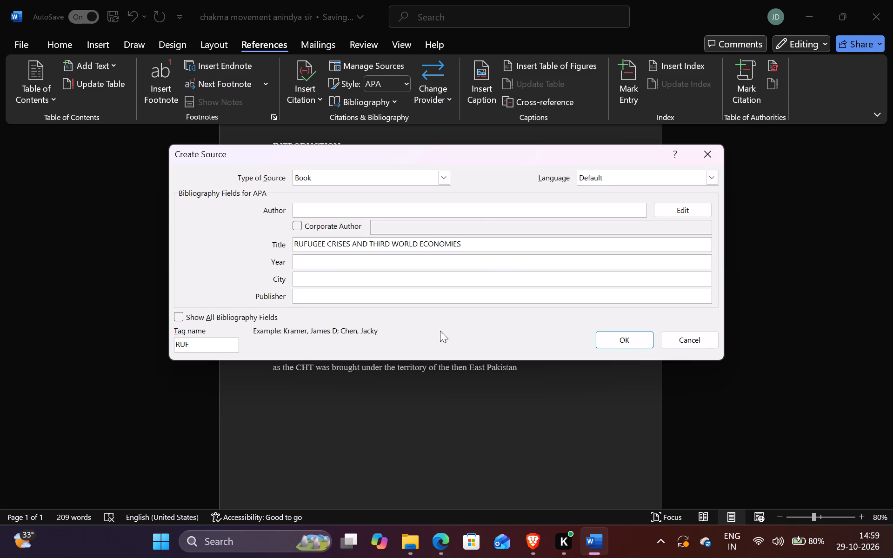
{"action": "left_click", "coordinate": [444, 550]}
{"action": "scroll", "coordinate": [453, 440], "scroll_direction": "down", "scroll_amount": 1}
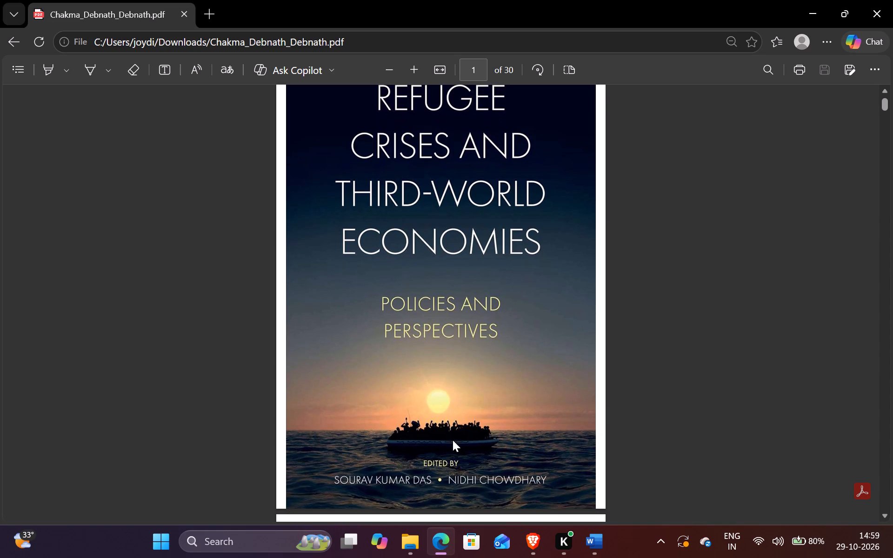
{"action": "scroll", "coordinate": [418, 335], "scroll_direction": "up", "scroll_amount": 1}
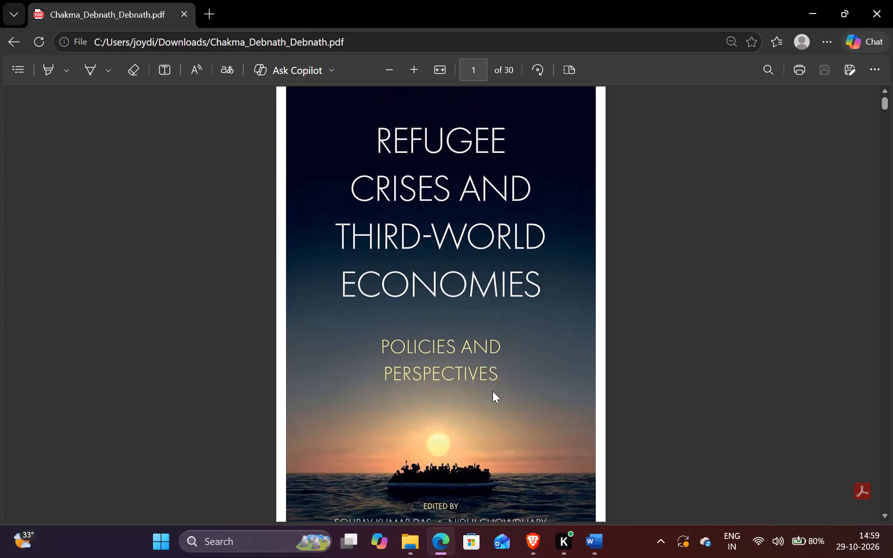
{"action": "scroll", "coordinate": [493, 391], "scroll_direction": "down", "scroll_amount": 2}
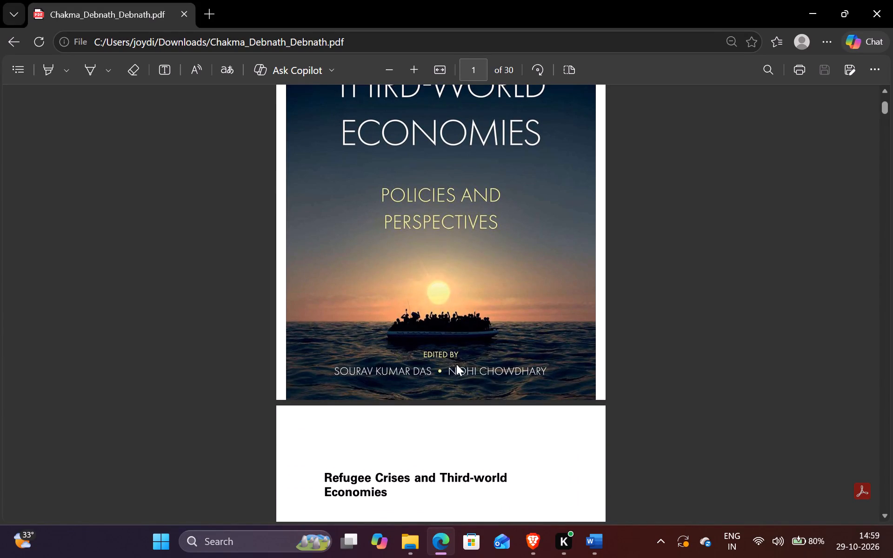
{"action": "left_click", "coordinate": [598, 543]}
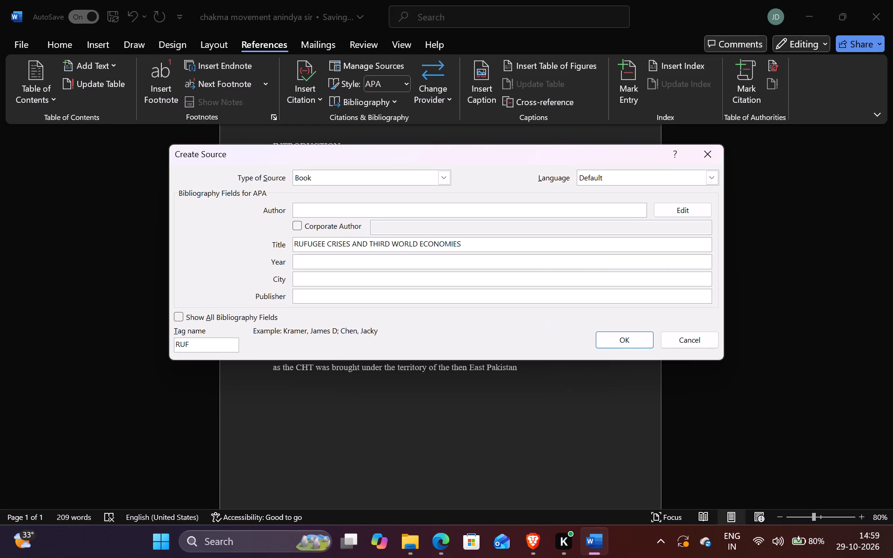
{"action": "left_click", "coordinate": [508, 232]}
{"action": "left_click", "coordinate": [473, 246]}
{"action": "key", "text": "space"}
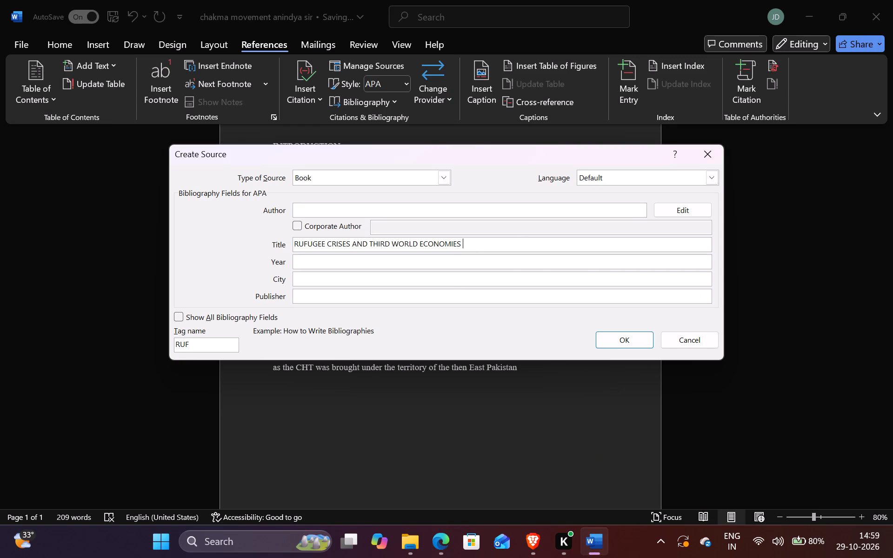
{"action": "type", "text": "policie"}
{"action": "key", "text": "s"}
{"action": "key", "text": "space"}
{"action": "type", "text": "and"}
{"action": "key", "text": "space"}
{"action": "type", "text": "pers"}
{"action": "type", "text": "pectives"}
Examine the opening pages of the source PDF in Edge, through the title page, for the book's editors.
{"action": "left_click", "coordinate": [457, 201]}
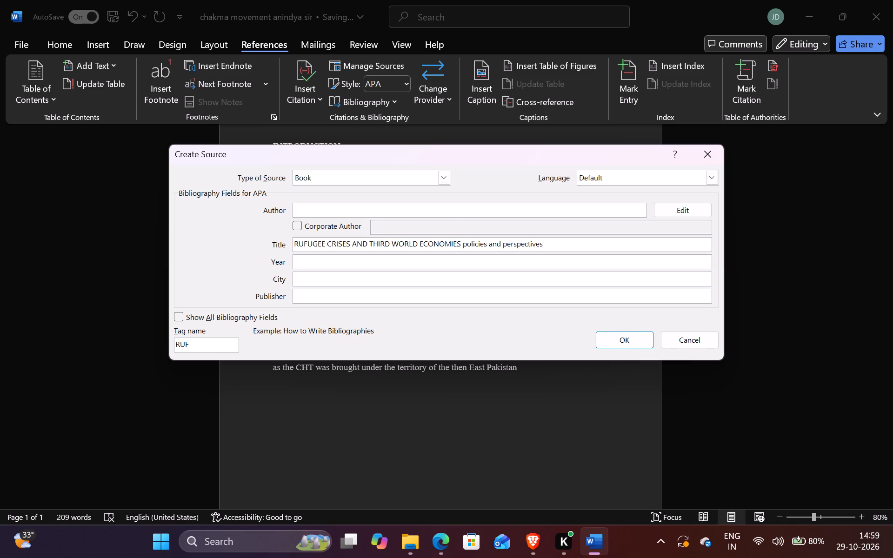
{"action": "left_click", "coordinate": [446, 214]}
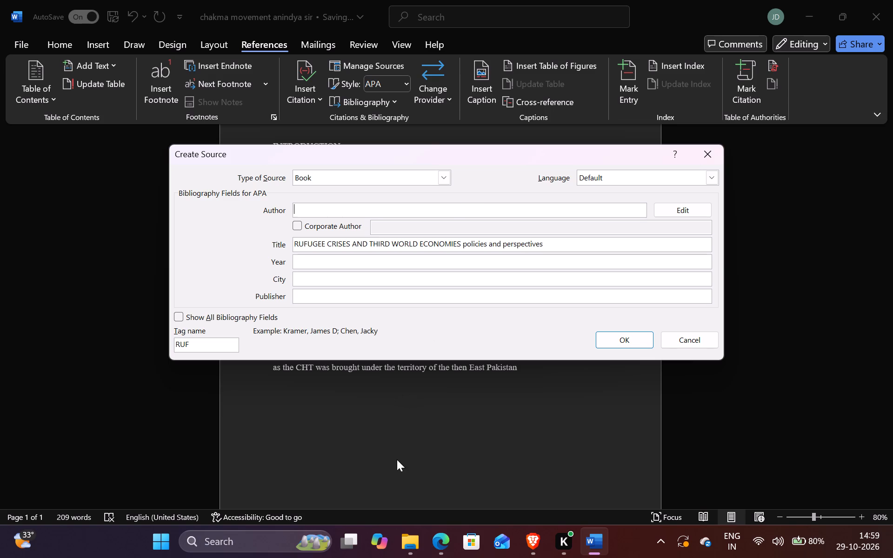
{"action": "left_click", "coordinate": [436, 529]}
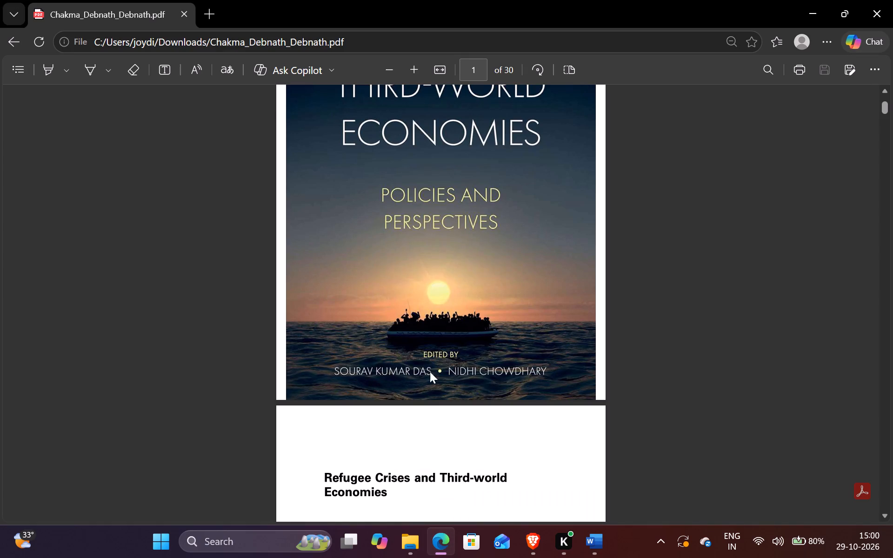
{"action": "scroll", "coordinate": [443, 451], "scroll_direction": "down", "scroll_amount": 2}
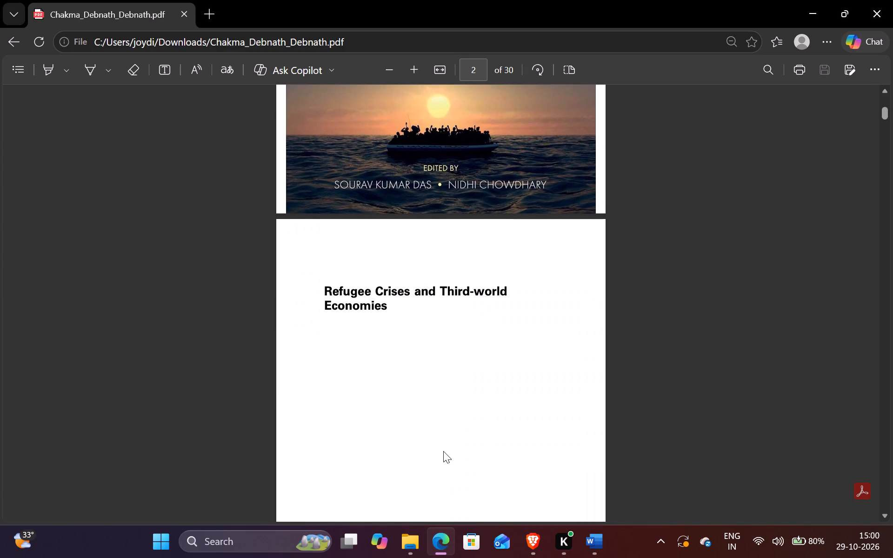
{"action": "scroll", "coordinate": [443, 451], "scroll_direction": "down", "scroll_amount": 8}
{"action": "scroll", "coordinate": [443, 451], "scroll_direction": "up", "scroll_amount": 2}
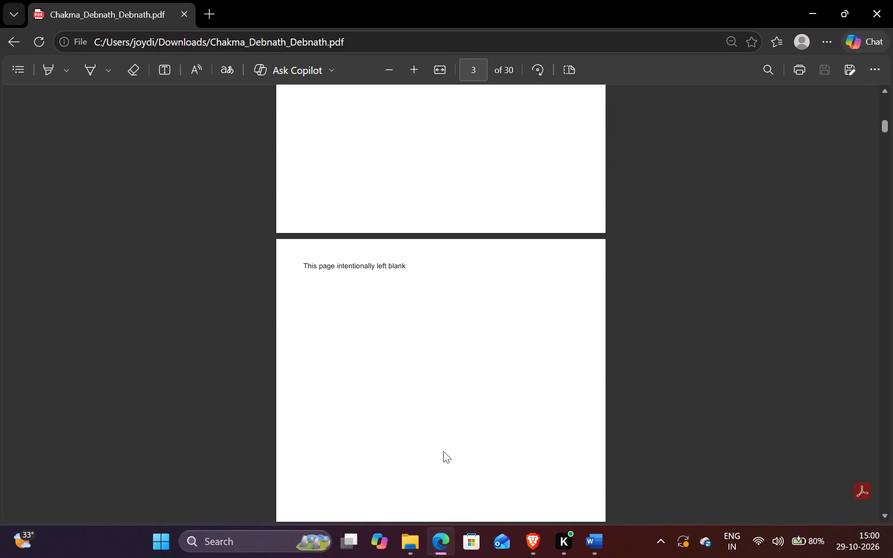
{"action": "scroll", "coordinate": [443, 451], "scroll_direction": "down", "scroll_amount": 6}
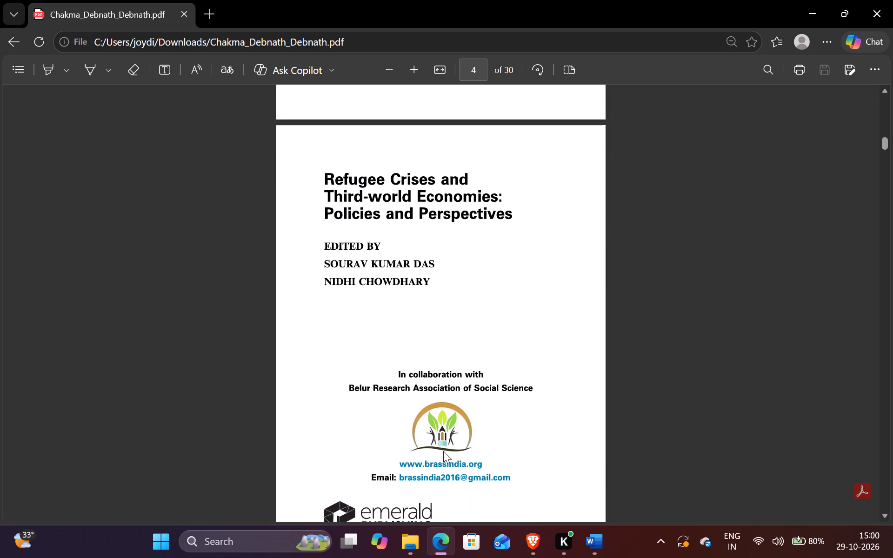
{"action": "scroll", "coordinate": [443, 451], "scroll_direction": "down", "scroll_amount": 2}
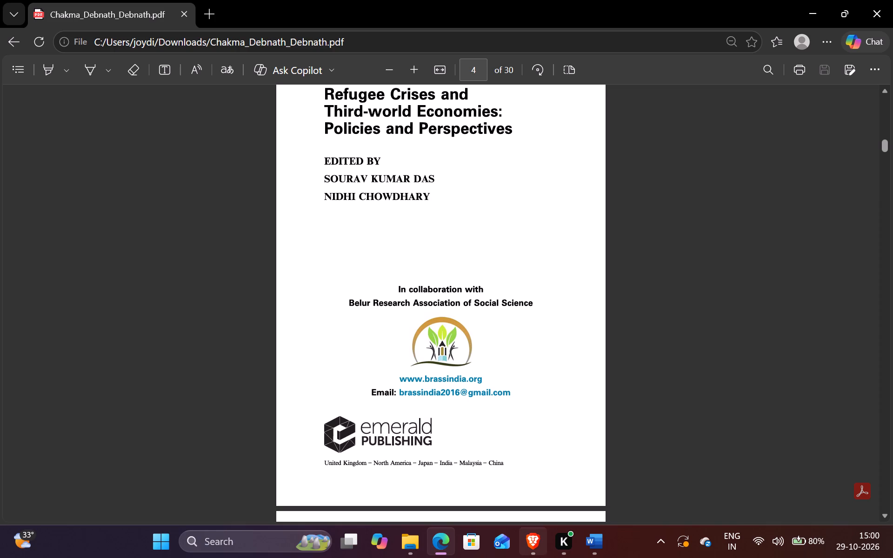
Return to Word's source form and enter the names of the book's two editors as author, joined by "and".
{"action": "left_click", "coordinate": [596, 545]}
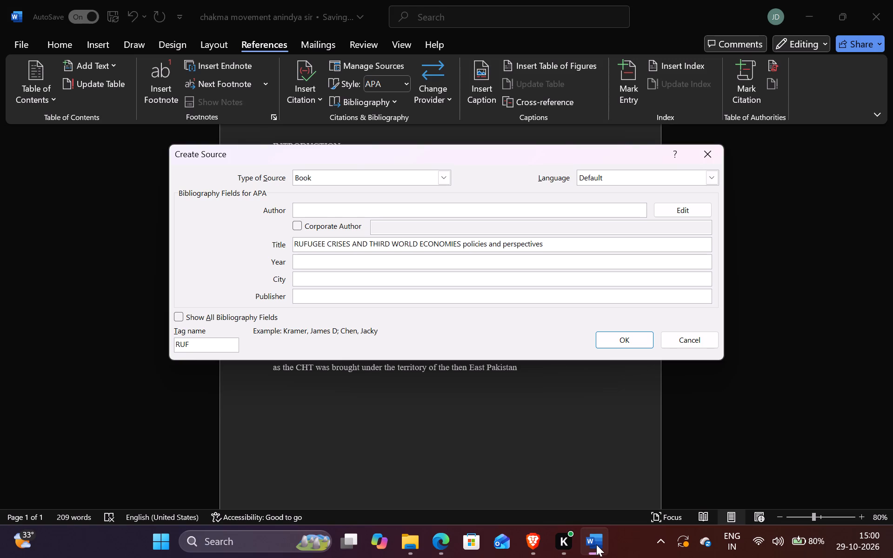
{"action": "key", "text": "s"}
{"action": "key", "text": "BackSpace"}
{"action": "key", "text": "s"}
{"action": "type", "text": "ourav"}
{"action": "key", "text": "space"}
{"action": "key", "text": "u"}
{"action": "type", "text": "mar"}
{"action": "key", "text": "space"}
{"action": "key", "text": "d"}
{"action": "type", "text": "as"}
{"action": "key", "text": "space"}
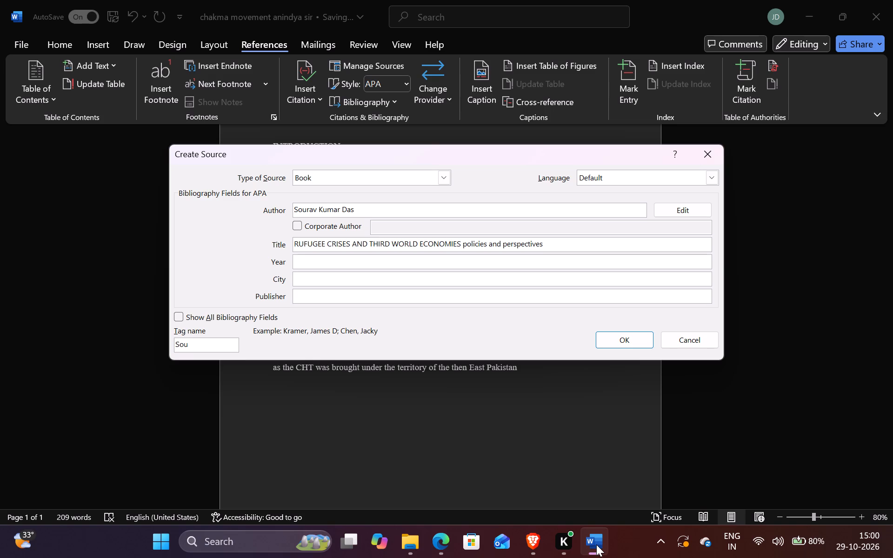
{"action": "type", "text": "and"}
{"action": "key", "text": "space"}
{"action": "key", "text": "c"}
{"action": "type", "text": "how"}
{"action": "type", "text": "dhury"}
Examine the PDF's title page and copyright page in Edge for the book's publication year and publisher.
{"action": "left_click", "coordinate": [443, 554]}
{"action": "scroll", "coordinate": [447, 416], "scroll_direction": "down", "scroll_amount": 1}
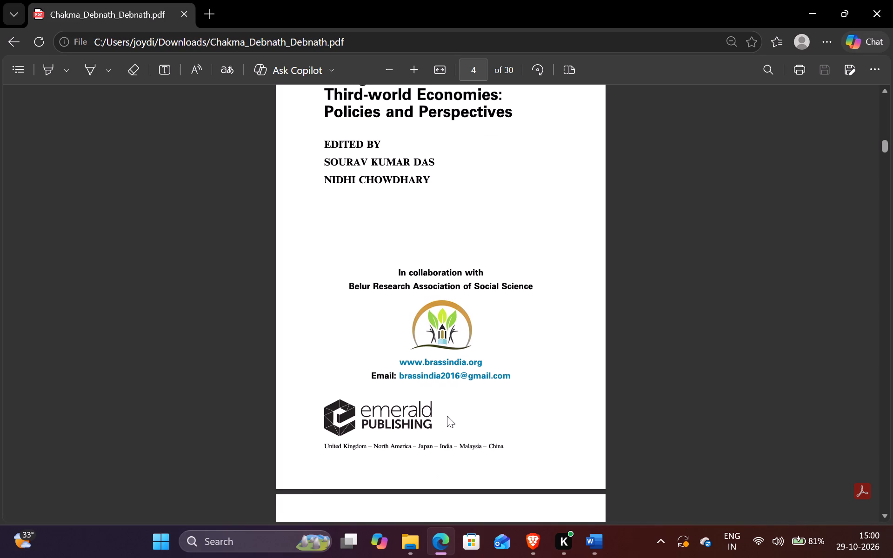
{"action": "scroll", "coordinate": [447, 416], "scroll_direction": "down", "scroll_amount": 1}
{"action": "left_click", "coordinate": [600, 547]}
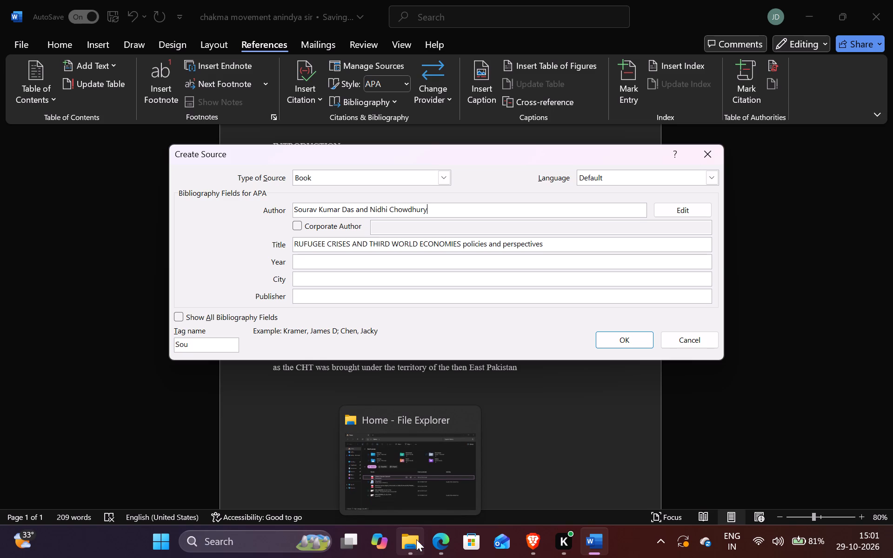
{"action": "left_click", "coordinate": [434, 539]}
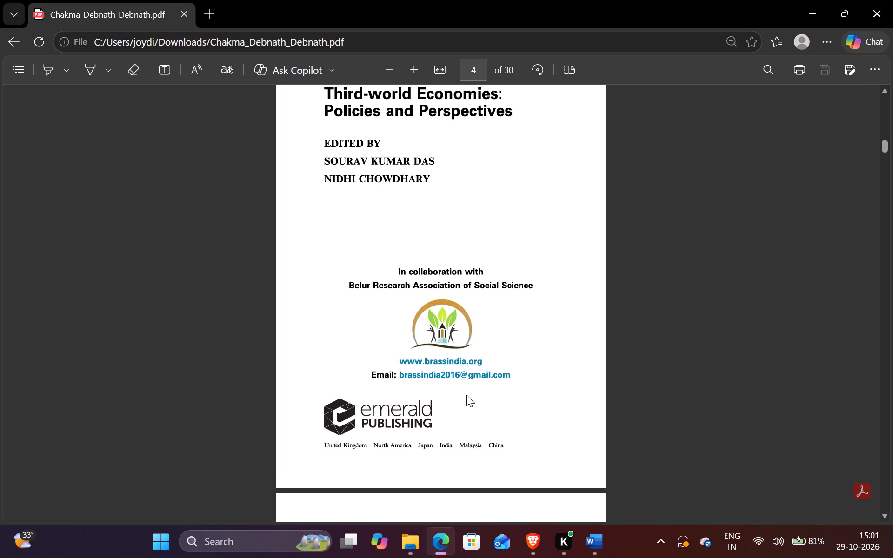
{"action": "scroll", "coordinate": [466, 395], "scroll_direction": "down", "scroll_amount": 1}
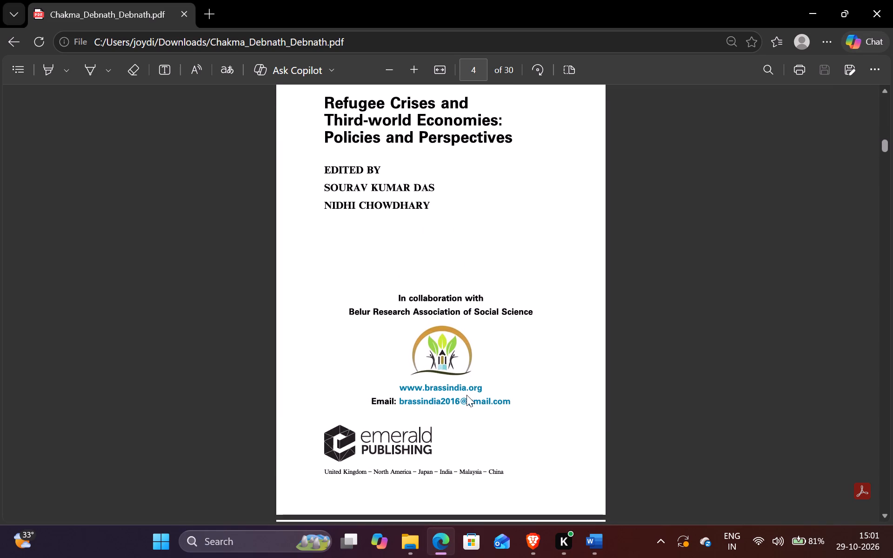
{"action": "scroll", "coordinate": [466, 395], "scroll_direction": "up", "scroll_amount": 4}
{"action": "scroll", "coordinate": [466, 395], "scroll_direction": "down", "scroll_amount": 2}
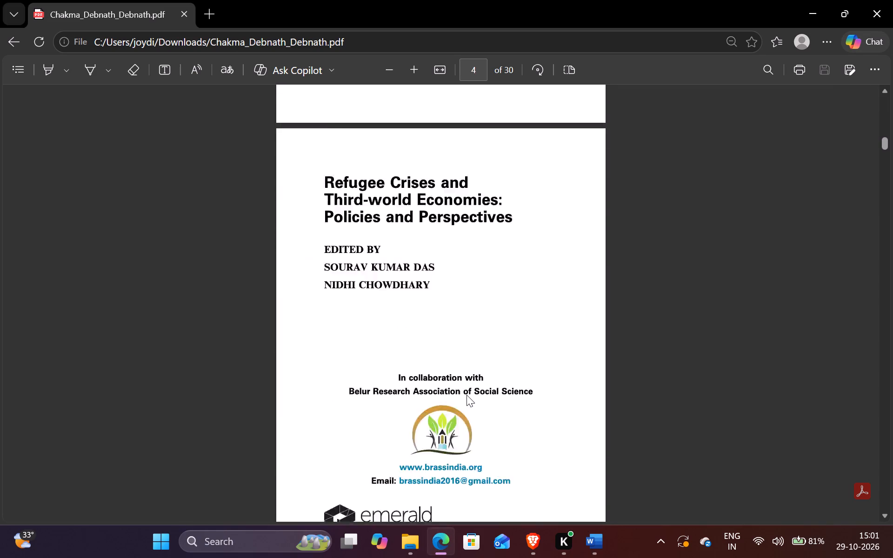
{"action": "scroll", "coordinate": [466, 395], "scroll_direction": "down", "scroll_amount": 2}
{"action": "scroll", "coordinate": [466, 395], "scroll_direction": "up", "scroll_amount": 4}
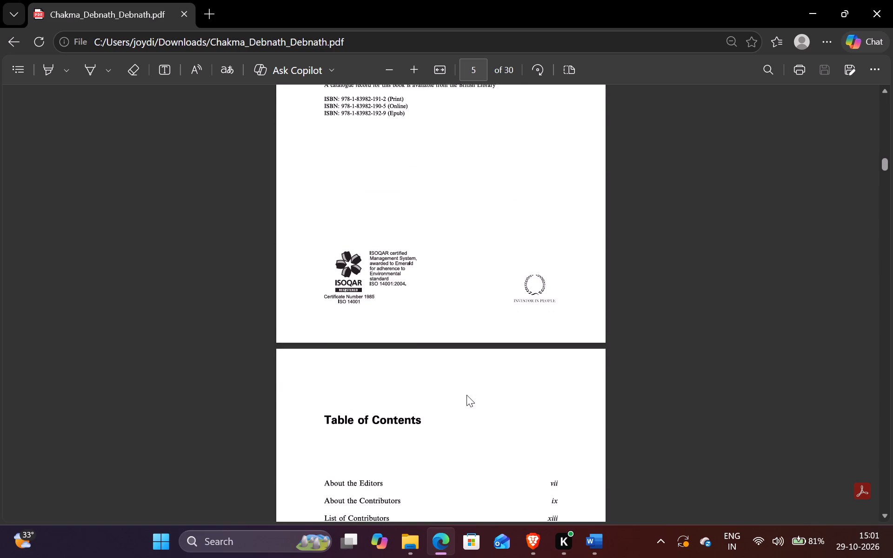
{"action": "scroll", "coordinate": [466, 395], "scroll_direction": "up", "scroll_amount": 3}
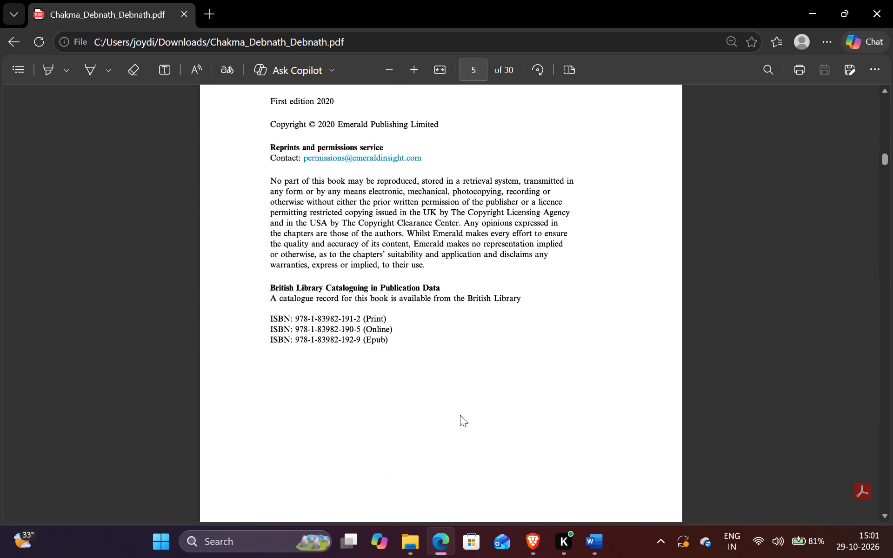
{"action": "scroll", "coordinate": [460, 415], "scroll_direction": "up", "scroll_amount": 2}
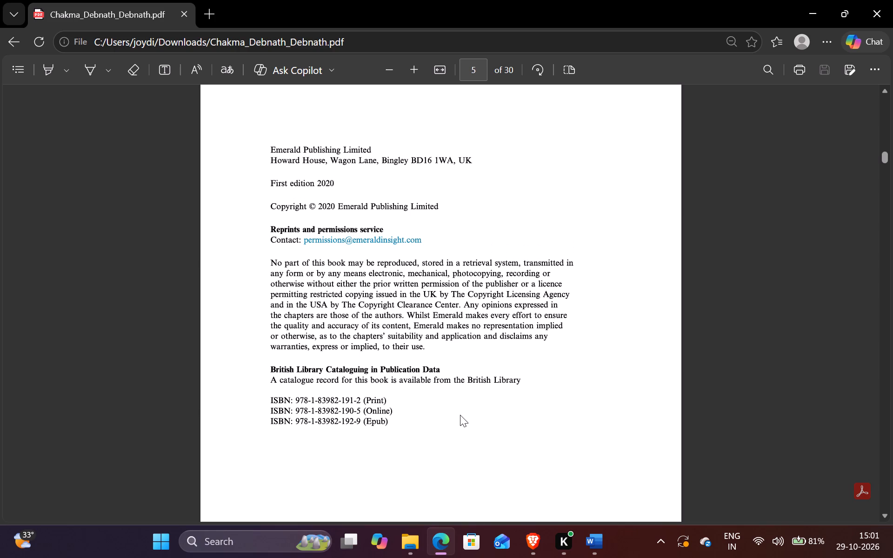
{"action": "scroll", "coordinate": [460, 415], "scroll_direction": "up", "scroll_amount": 2}
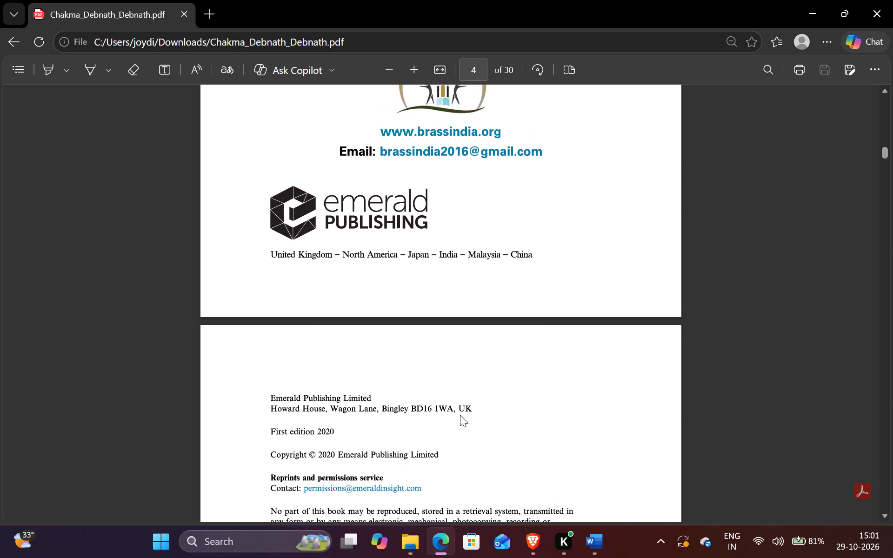
{"action": "scroll", "coordinate": [460, 415], "scroll_direction": "up", "scroll_amount": 2}
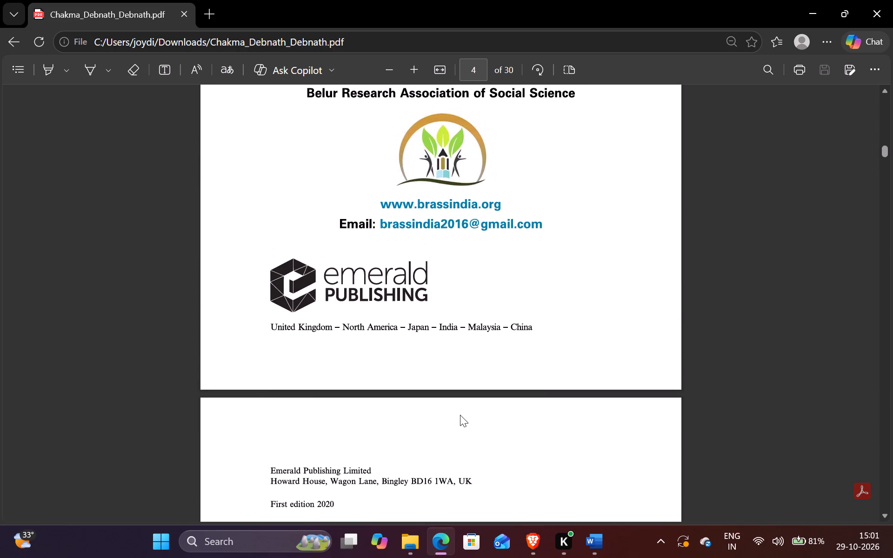
{"action": "scroll", "coordinate": [460, 415], "scroll_direction": "up", "scroll_amount": 3}
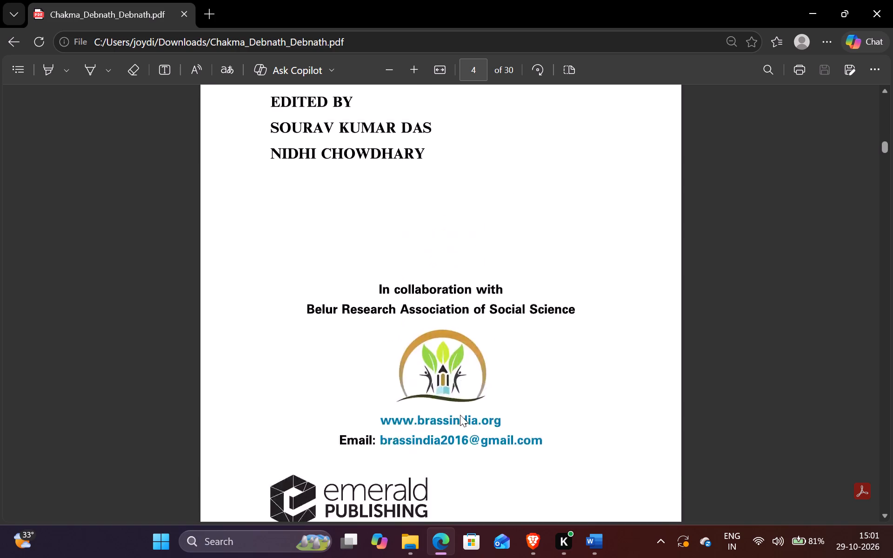
{"action": "scroll", "coordinate": [460, 415], "scroll_direction": "up", "scroll_amount": 4}
{"action": "scroll", "coordinate": [460, 415], "scroll_direction": "down", "scroll_amount": 6}
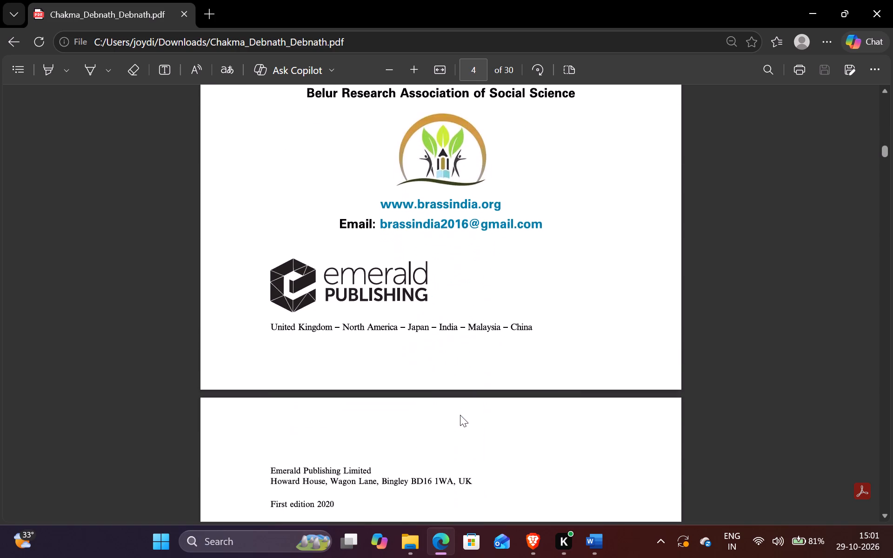
{"action": "scroll", "coordinate": [460, 415], "scroll_direction": "down", "scroll_amount": 4}
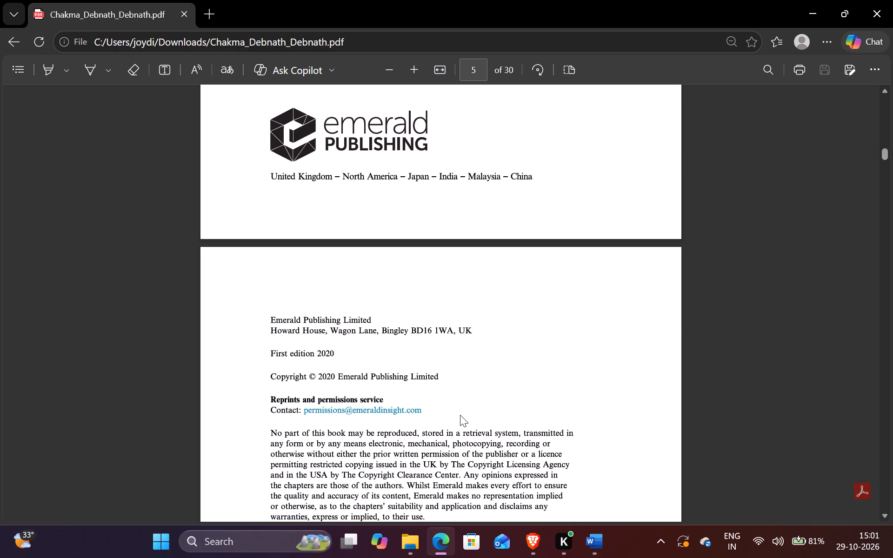
{"action": "scroll", "coordinate": [460, 415], "scroll_direction": "down", "scroll_amount": 1}
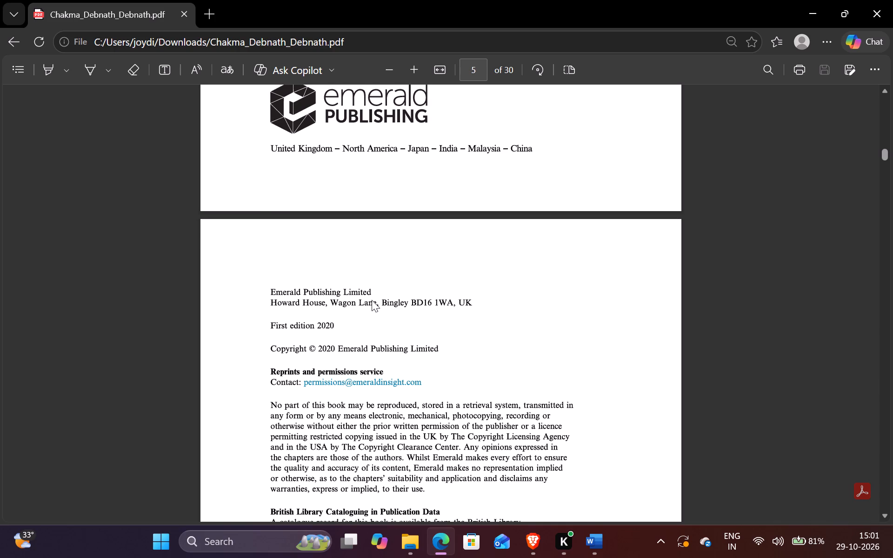
Return to Word's source form and set the source's year to 2020.
{"action": "left_click", "coordinate": [594, 538]}
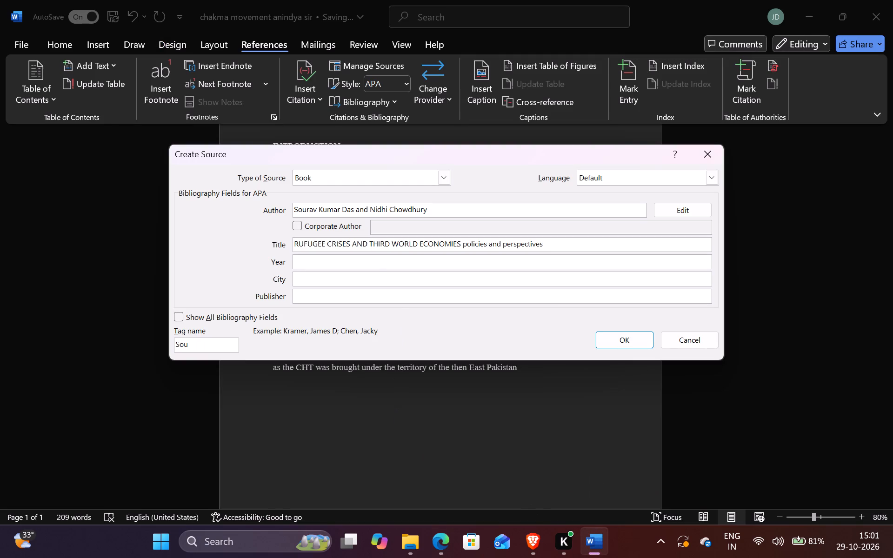
{"action": "left_click", "coordinate": [362, 259]}
{"action": "key", "text": "2"}
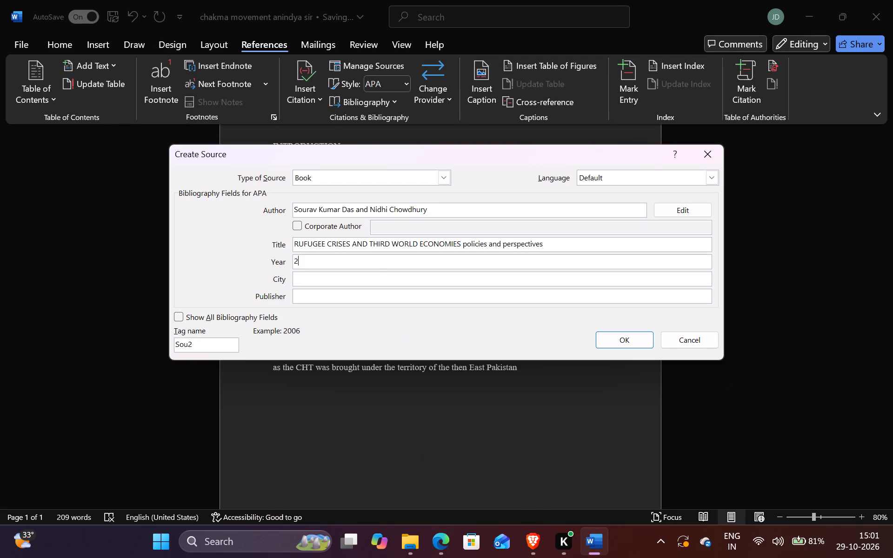
{"action": "type", "text": "020"}
Set the source's publisher to Emerald Publishing Limited.
{"action": "left_click", "coordinate": [354, 296]}
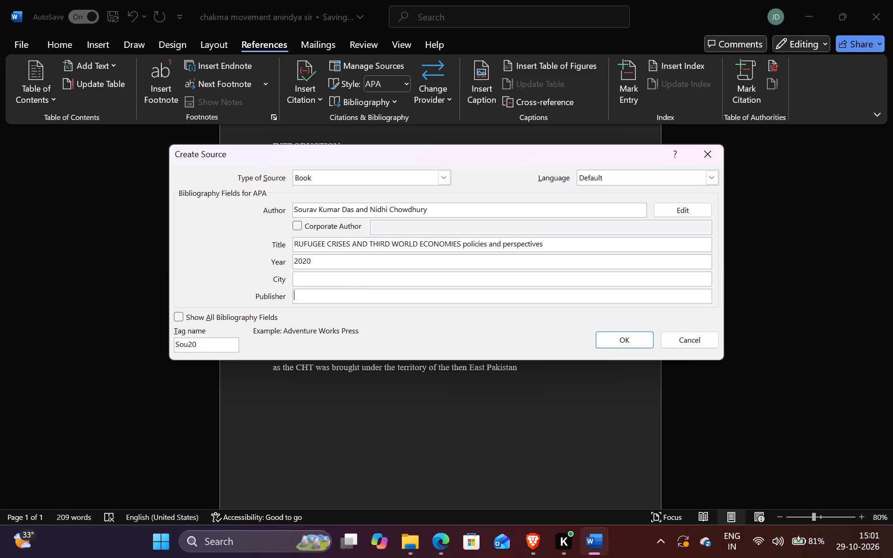
{"action": "key", "text": "e"}
{"action": "type", "text": "mera"}
{"action": "type", "text": "ld"}
{"action": "key", "text": "space"}
{"action": "key", "text": "p"}
{"action": "type", "text": "ub"}
{"action": "type", "text": "lishi"}
{"action": "type", "text": "ng"}
{"action": "key", "text": "space"}
{"action": "key", "text": "l"}
{"action": "type", "text": "imit"}
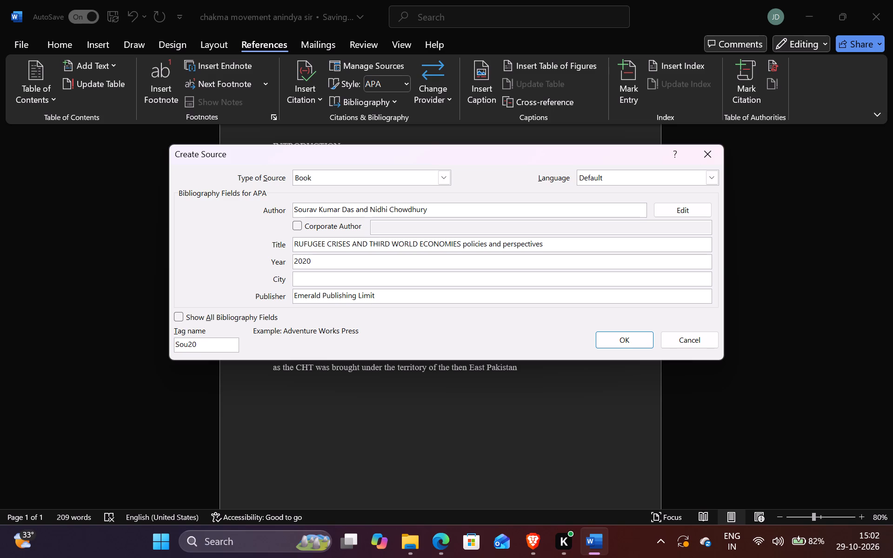
{"action": "type", "text": "ed"}
Examine the source PDF in Edge from the copyright page through the front matter to Chapter 9's title, authors and abstract.
{"action": "left_click", "coordinate": [440, 541]}
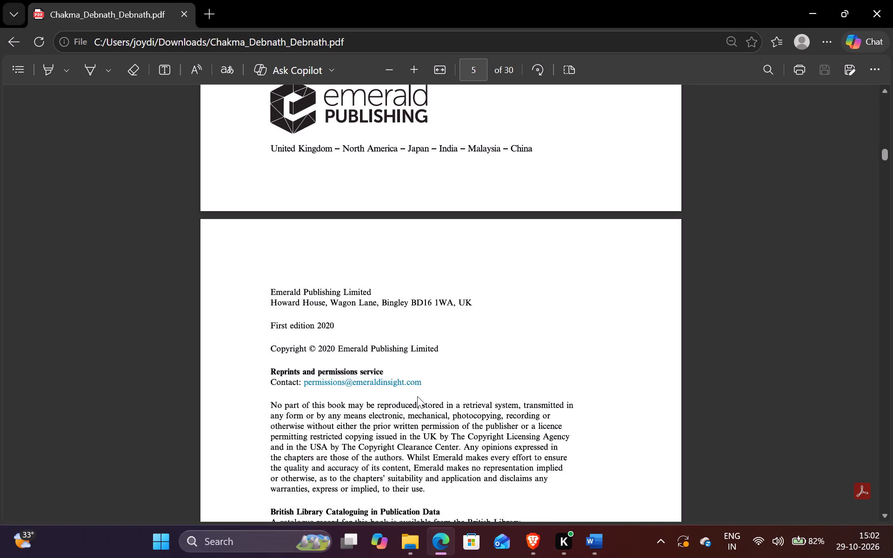
{"action": "scroll", "coordinate": [420, 447], "scroll_direction": "up", "scroll_amount": 1}
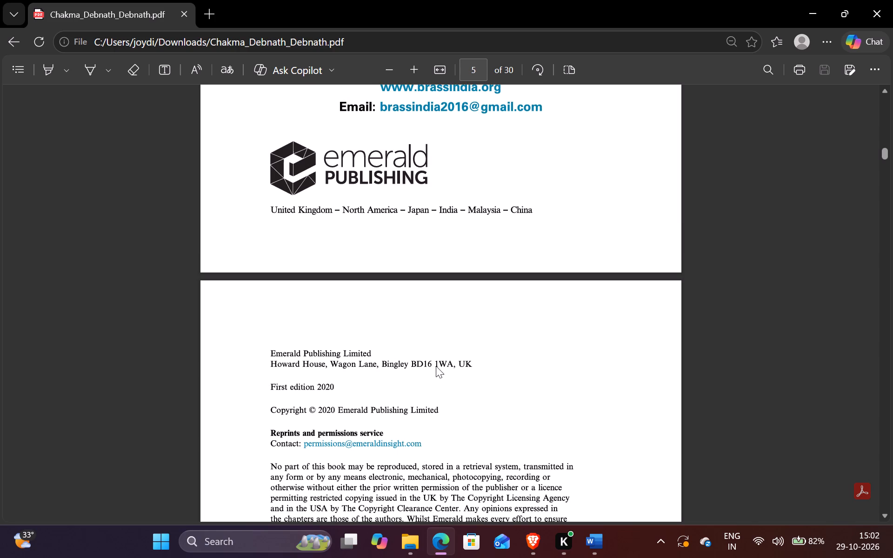
{"action": "scroll", "coordinate": [436, 366], "scroll_direction": "down", "scroll_amount": 1}
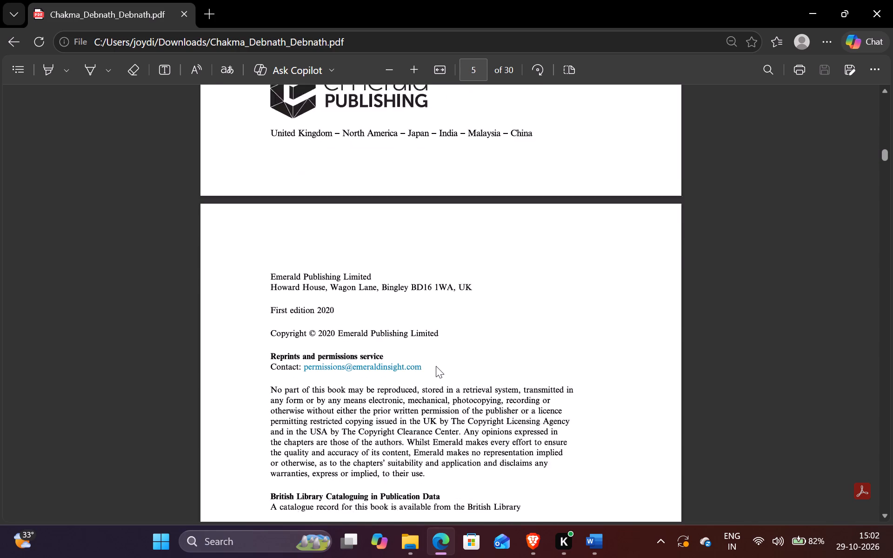
{"action": "scroll", "coordinate": [436, 366], "scroll_direction": "down", "scroll_amount": 3}
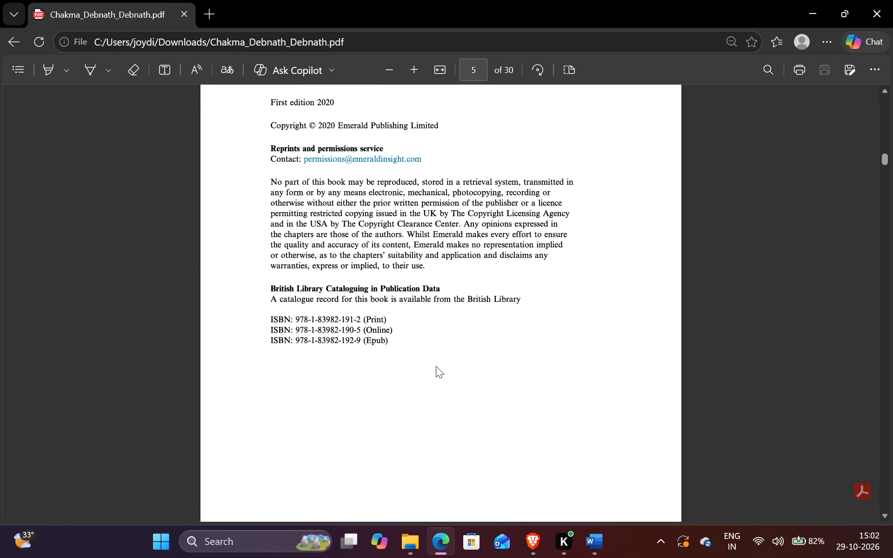
{"action": "scroll", "coordinate": [436, 366], "scroll_direction": "down", "scroll_amount": 2}
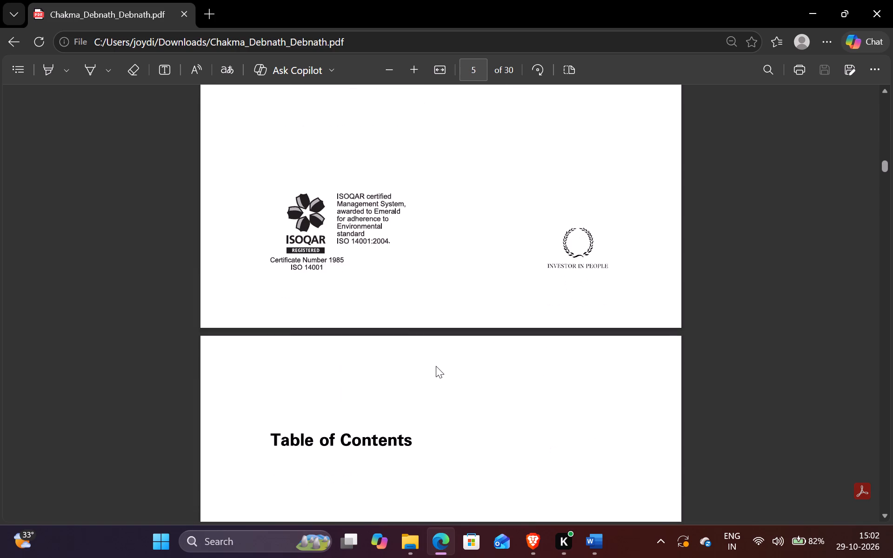
{"action": "scroll", "coordinate": [436, 366], "scroll_direction": "down", "scroll_amount": 2}
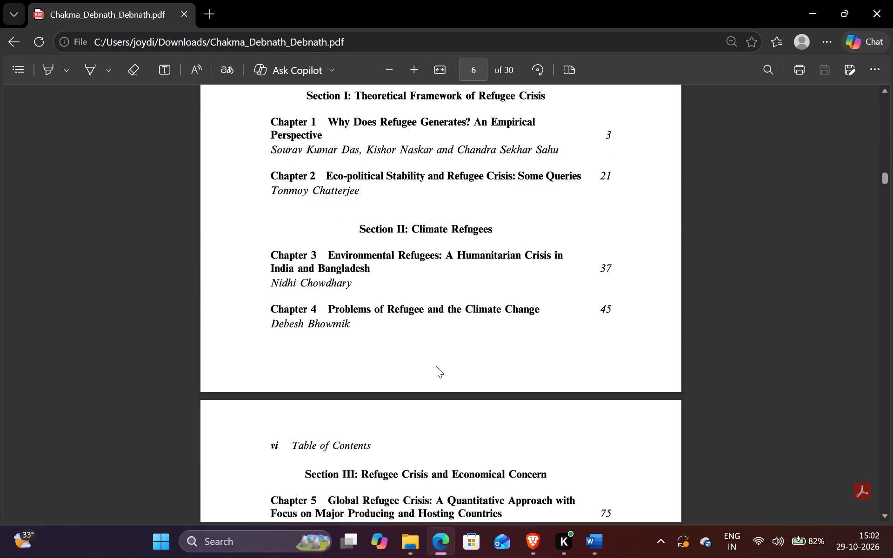
{"action": "scroll", "coordinate": [436, 366], "scroll_direction": "down", "scroll_amount": 5}
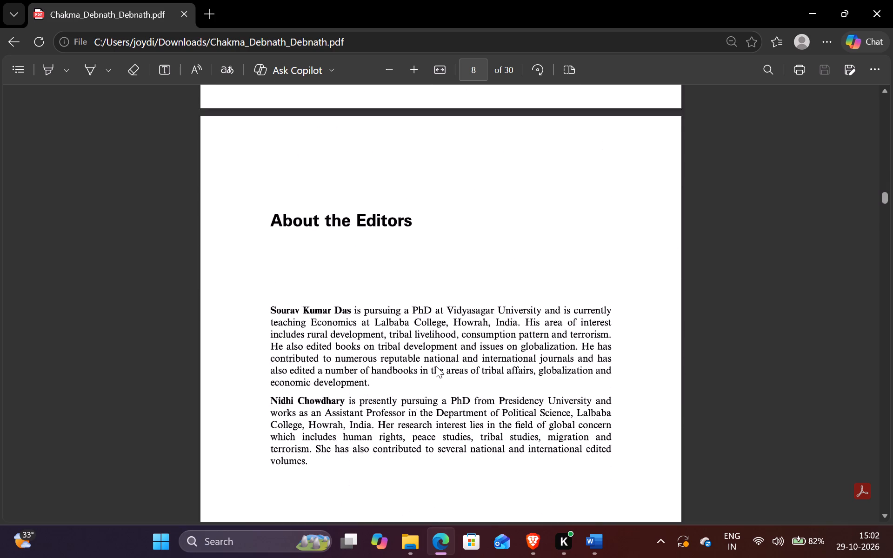
{"action": "scroll", "coordinate": [436, 366], "scroll_direction": "down", "scroll_amount": 9}
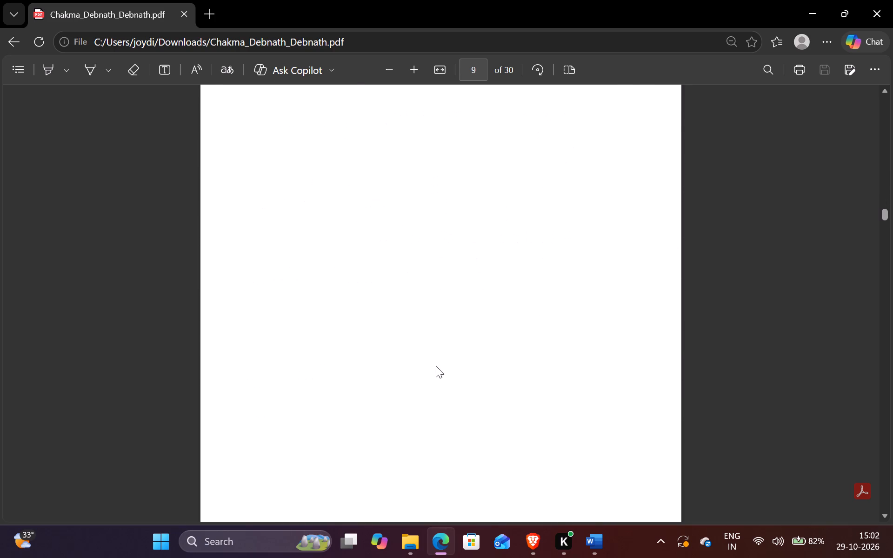
{"action": "scroll", "coordinate": [436, 366], "scroll_direction": "down", "scroll_amount": 6}
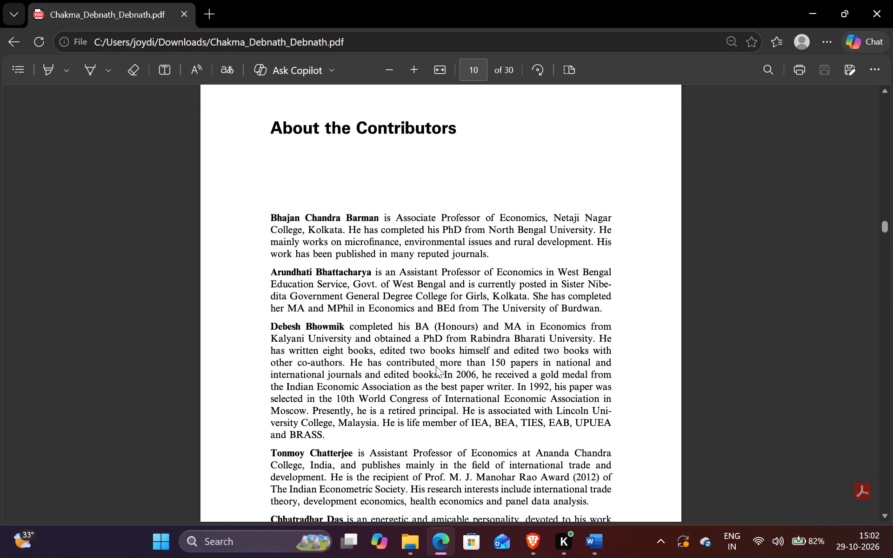
{"action": "scroll", "coordinate": [436, 366], "scroll_direction": "down", "scroll_amount": 6}
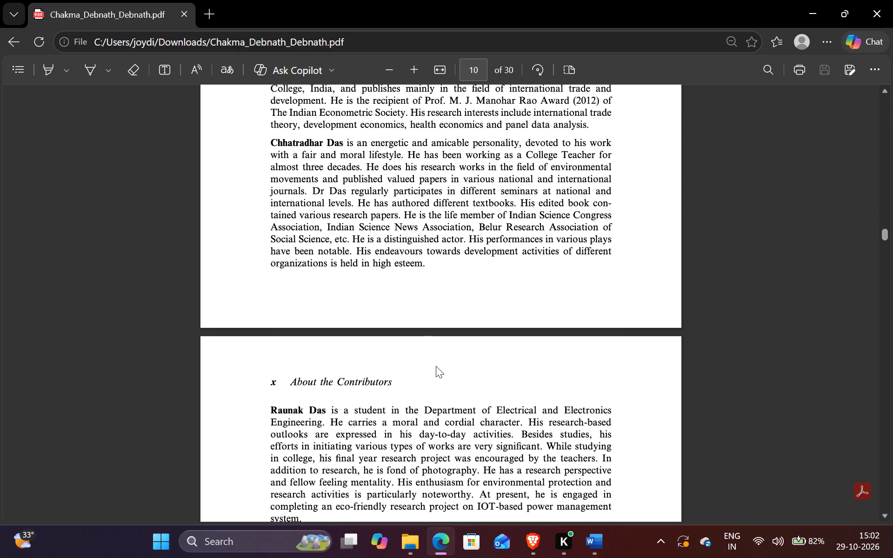
{"action": "scroll", "coordinate": [436, 366], "scroll_direction": "down", "scroll_amount": 4}
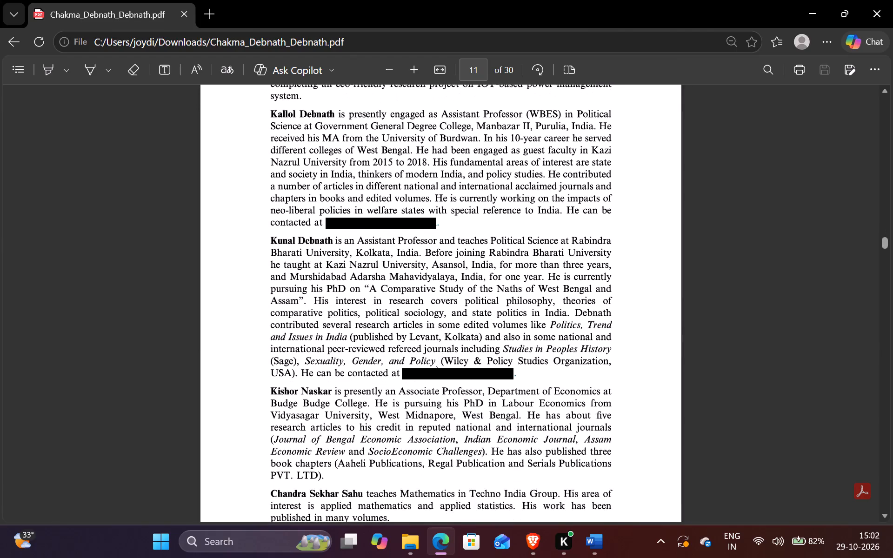
{"action": "scroll", "coordinate": [436, 366], "scroll_direction": "down", "scroll_amount": 8}
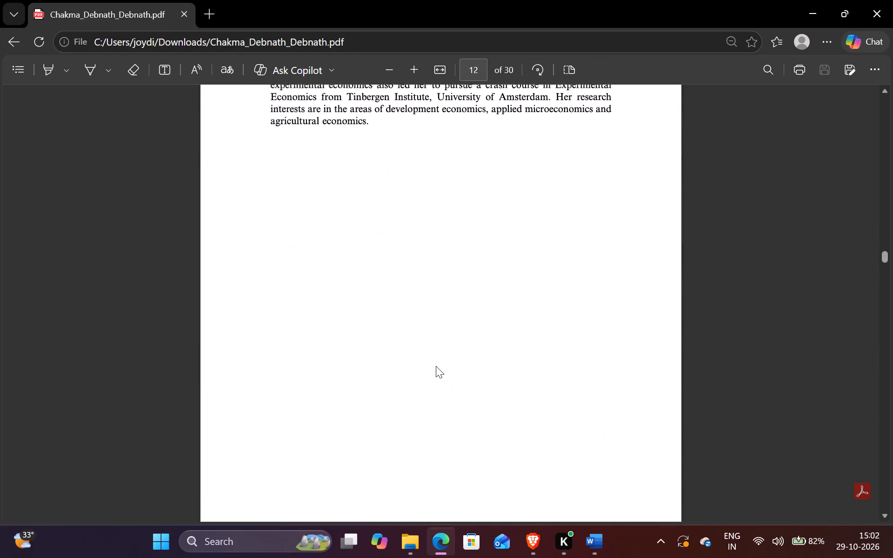
{"action": "scroll", "coordinate": [436, 366], "scroll_direction": "down", "scroll_amount": 6}
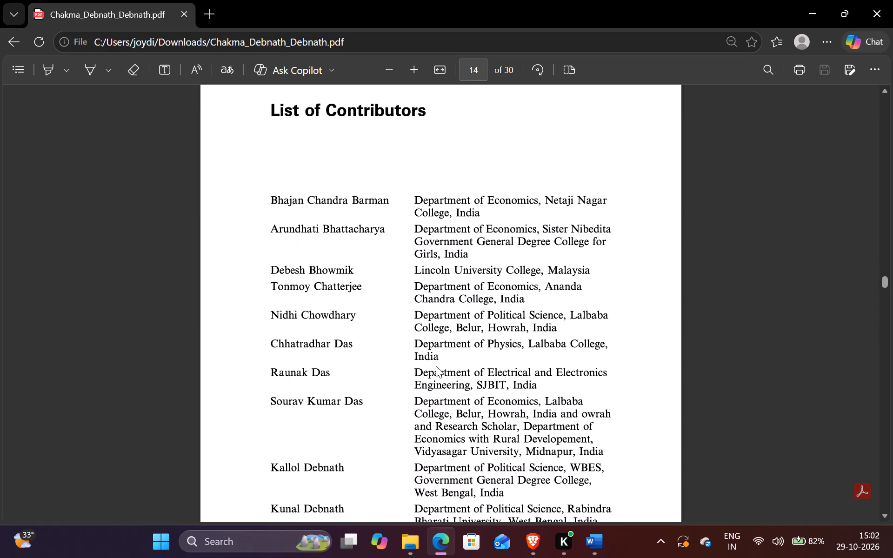
{"action": "scroll", "coordinate": [436, 366], "scroll_direction": "down", "scroll_amount": 5}
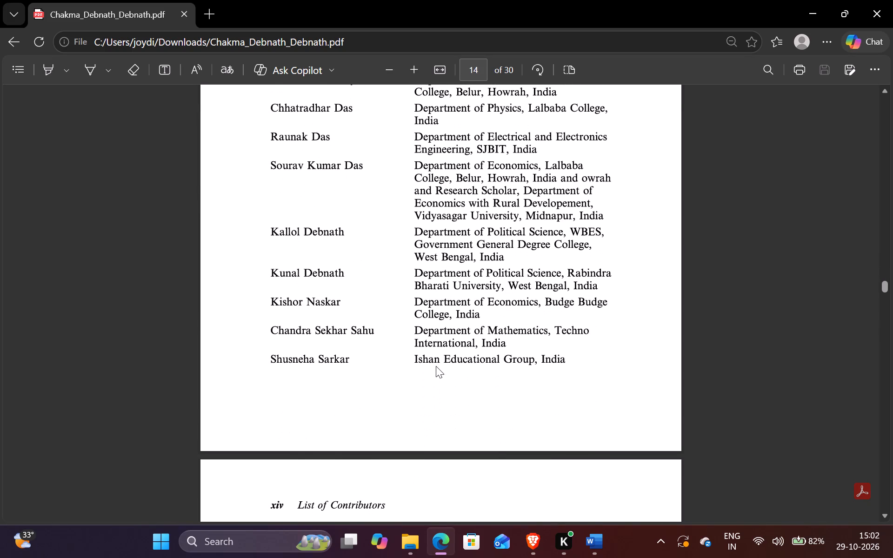
{"action": "scroll", "coordinate": [436, 366], "scroll_direction": "down", "scroll_amount": 5}
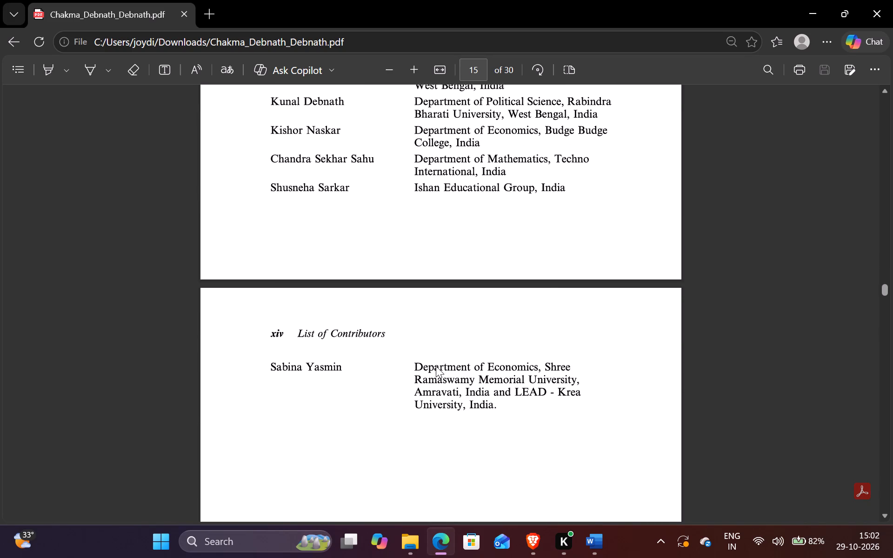
{"action": "scroll", "coordinate": [436, 366], "scroll_direction": "down", "scroll_amount": 10}
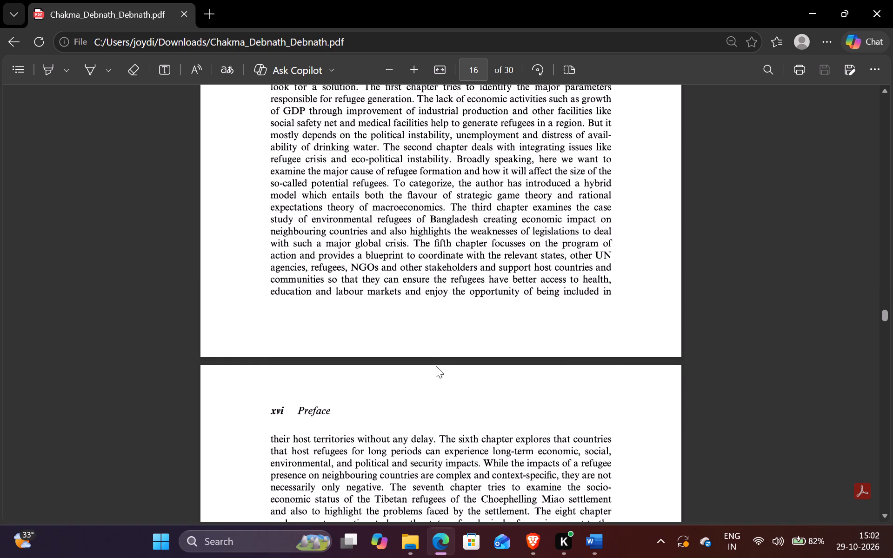
{"action": "scroll", "coordinate": [436, 366], "scroll_direction": "down", "scroll_amount": 10}
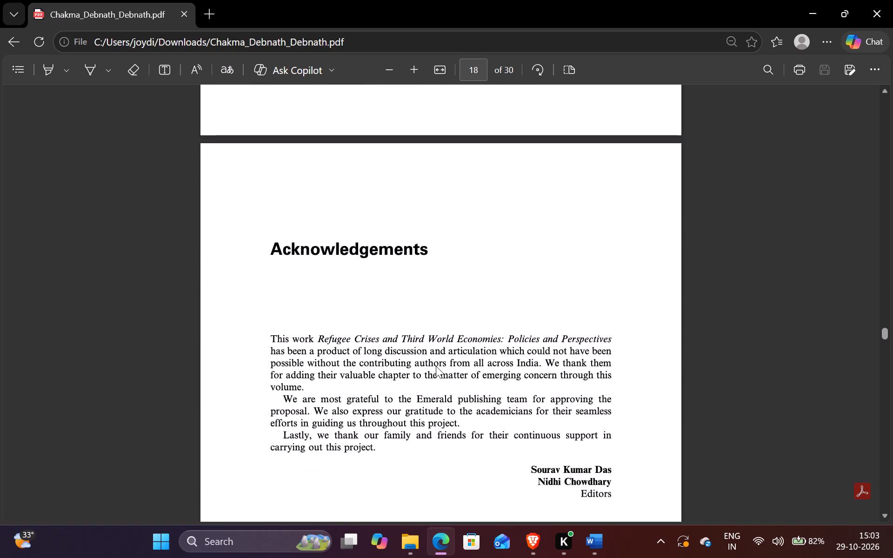
{"action": "scroll", "coordinate": [436, 366], "scroll_direction": "down", "scroll_amount": 6}
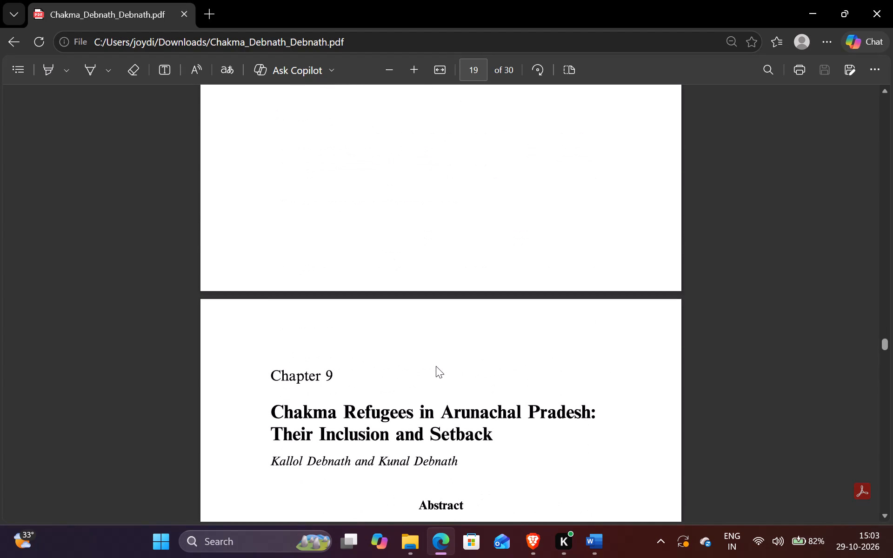
{"action": "scroll", "coordinate": [436, 366], "scroll_direction": "down", "scroll_amount": 2}
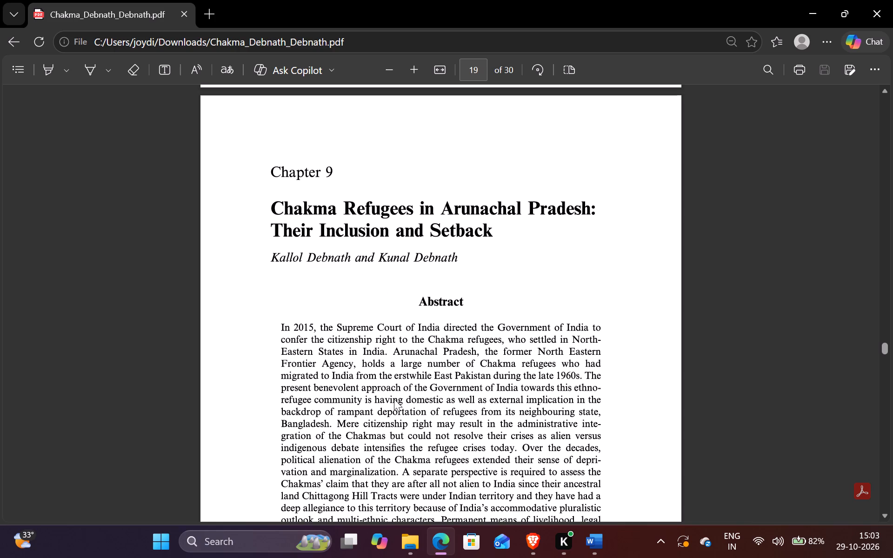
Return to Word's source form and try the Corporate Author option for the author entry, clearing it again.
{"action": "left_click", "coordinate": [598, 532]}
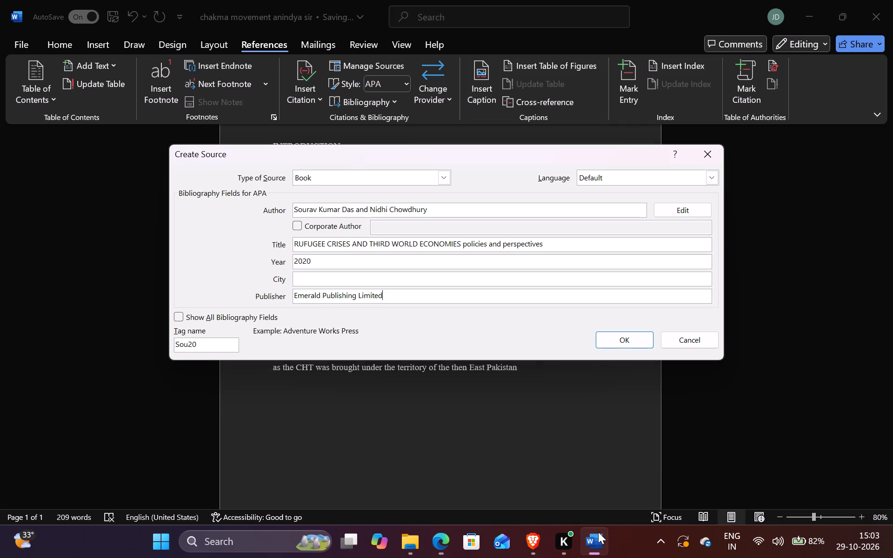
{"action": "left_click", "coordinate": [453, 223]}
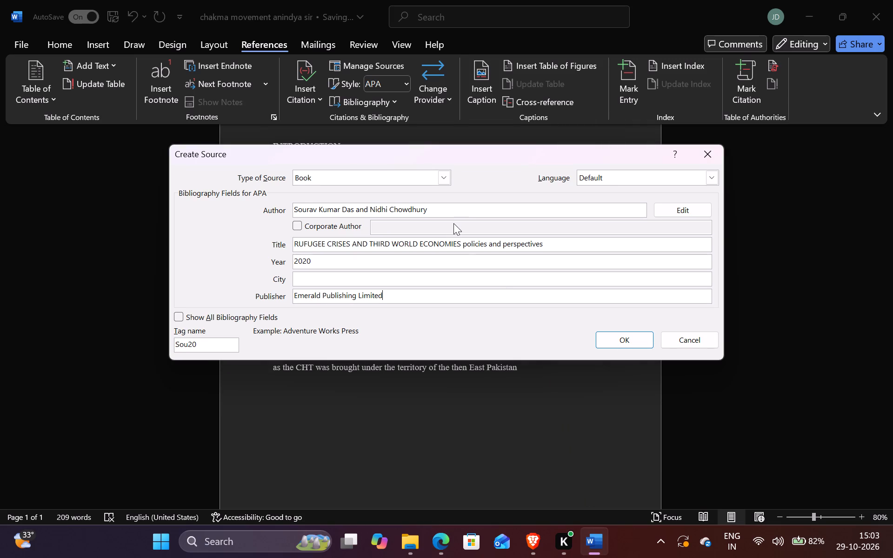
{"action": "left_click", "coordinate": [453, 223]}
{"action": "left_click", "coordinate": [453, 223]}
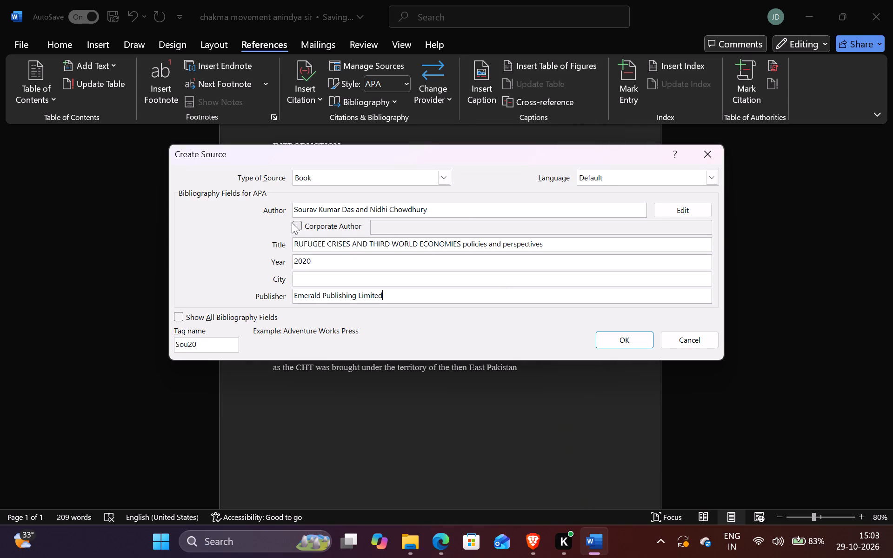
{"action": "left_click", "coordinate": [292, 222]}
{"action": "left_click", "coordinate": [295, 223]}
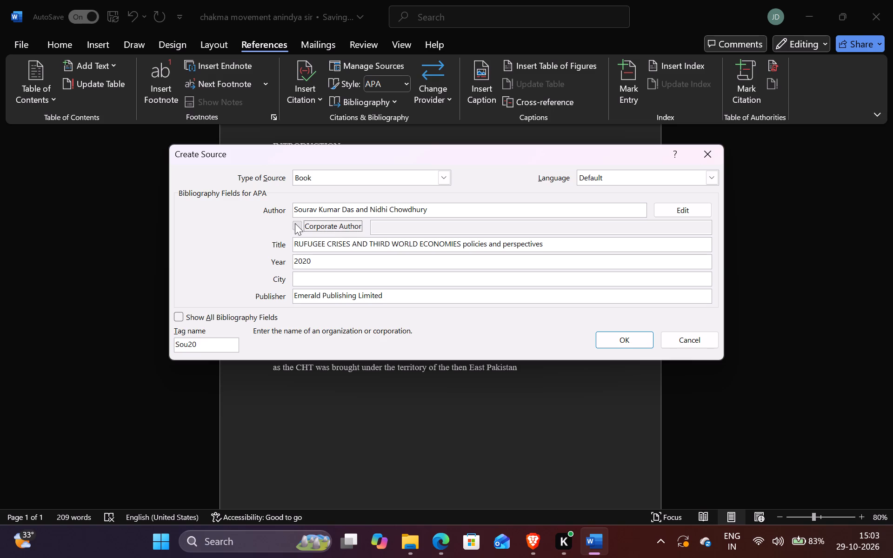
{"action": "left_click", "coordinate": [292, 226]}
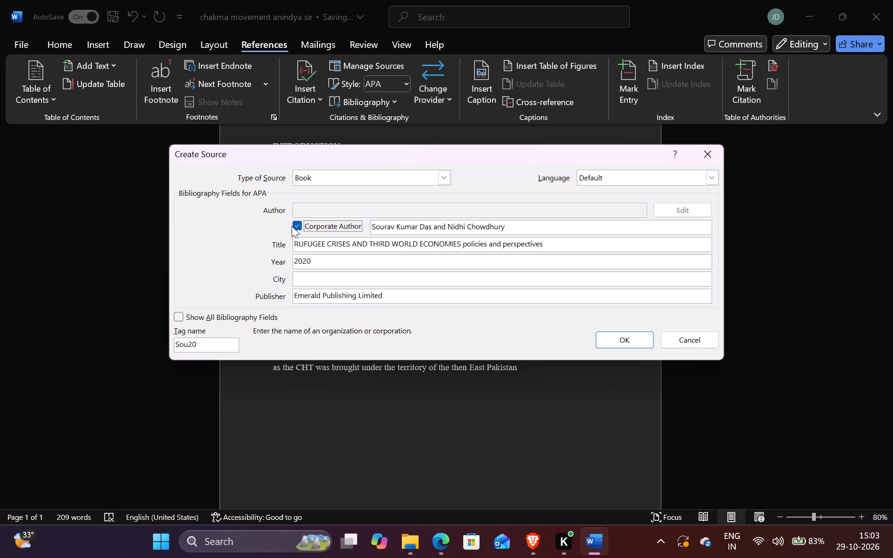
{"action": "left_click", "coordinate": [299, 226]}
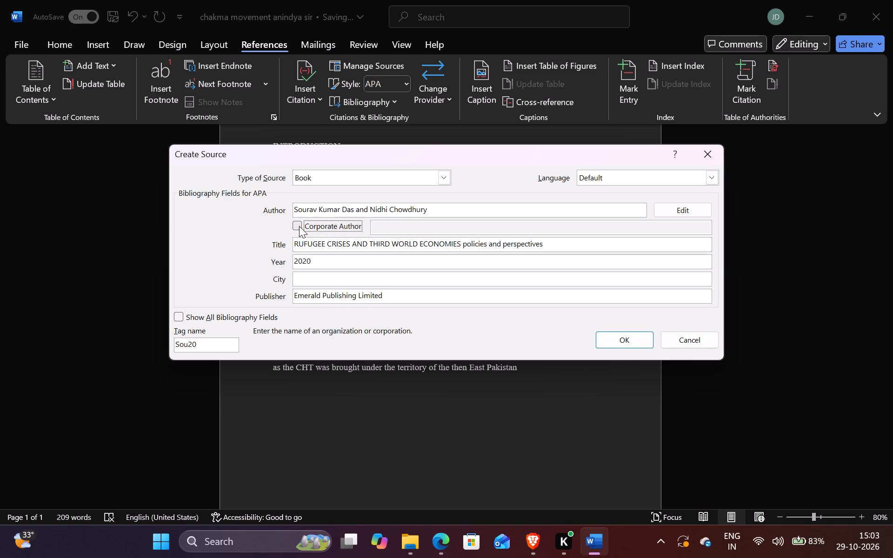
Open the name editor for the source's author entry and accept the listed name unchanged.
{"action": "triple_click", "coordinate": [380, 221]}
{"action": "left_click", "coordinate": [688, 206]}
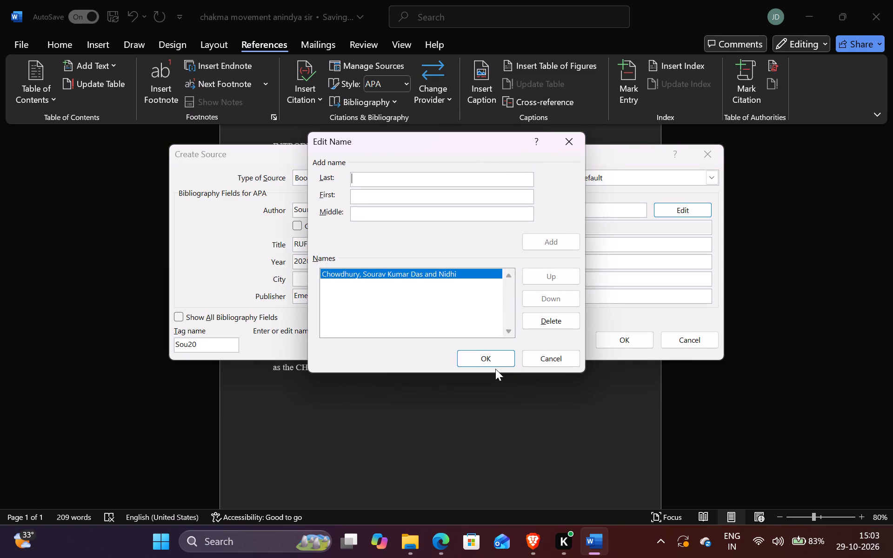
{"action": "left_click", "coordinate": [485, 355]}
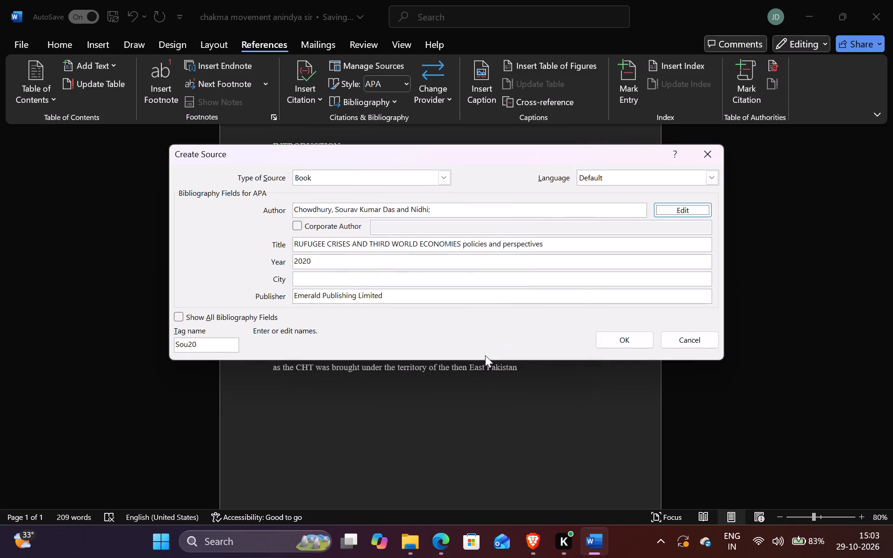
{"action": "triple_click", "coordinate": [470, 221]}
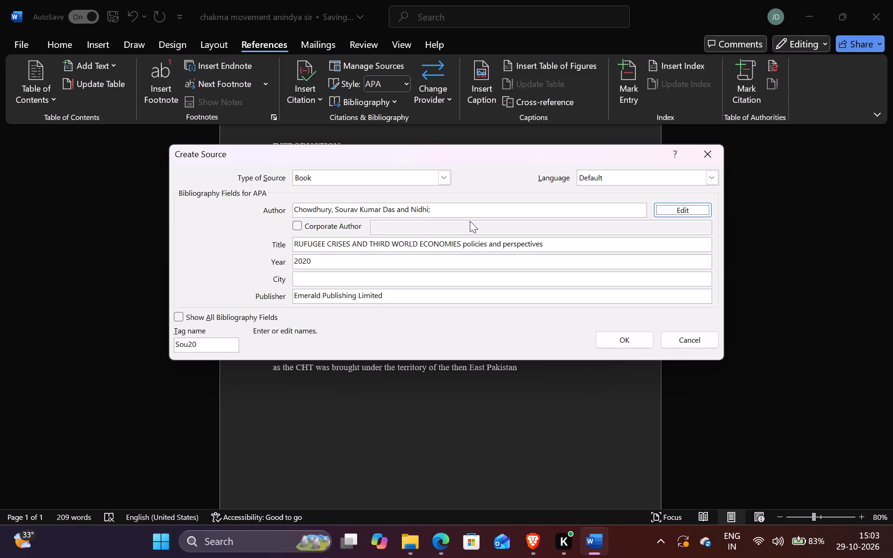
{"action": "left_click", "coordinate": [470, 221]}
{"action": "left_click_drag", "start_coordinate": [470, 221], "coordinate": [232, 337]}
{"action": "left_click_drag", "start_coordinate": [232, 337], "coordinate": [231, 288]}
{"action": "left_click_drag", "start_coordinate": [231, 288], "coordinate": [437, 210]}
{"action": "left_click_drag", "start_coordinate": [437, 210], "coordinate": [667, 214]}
Delete the combined name from the source's author name list, leaving the author entry empty.
{"action": "left_click", "coordinate": [667, 214]}
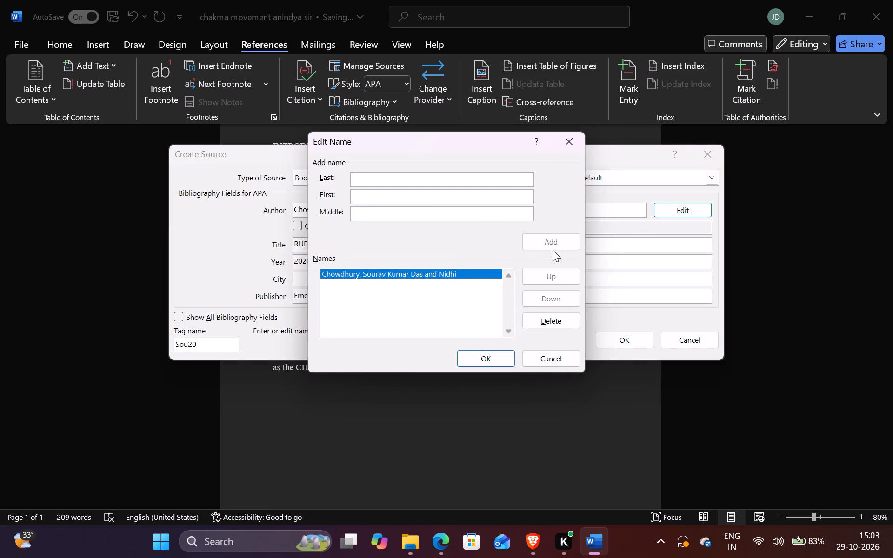
{"action": "left_click", "coordinate": [554, 313]}
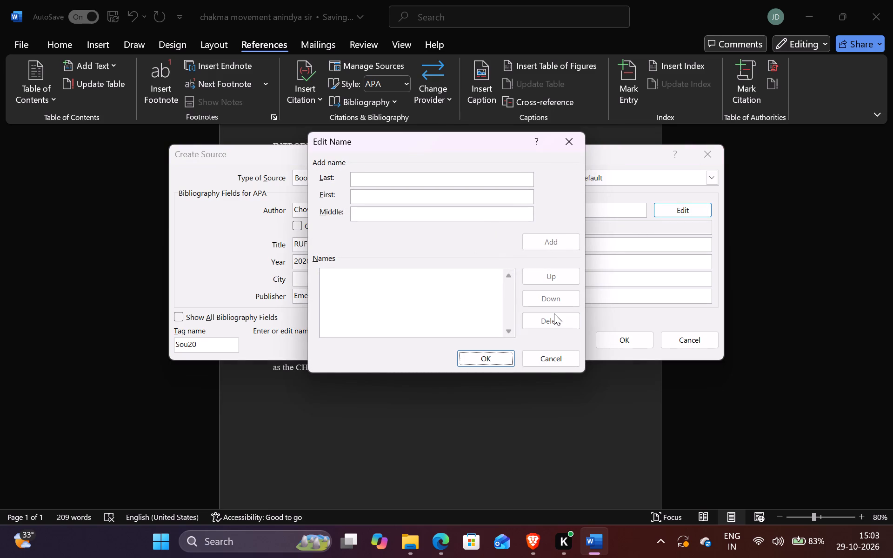
{"action": "left_click", "coordinate": [493, 364]}
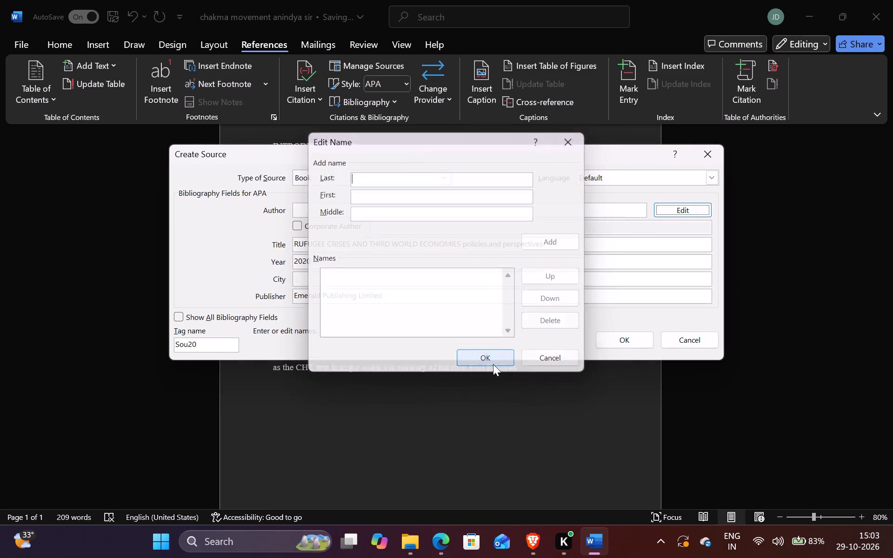
Enter the first author's full name in the source's author entry, given name first.
{"action": "left_click", "coordinate": [331, 206]}
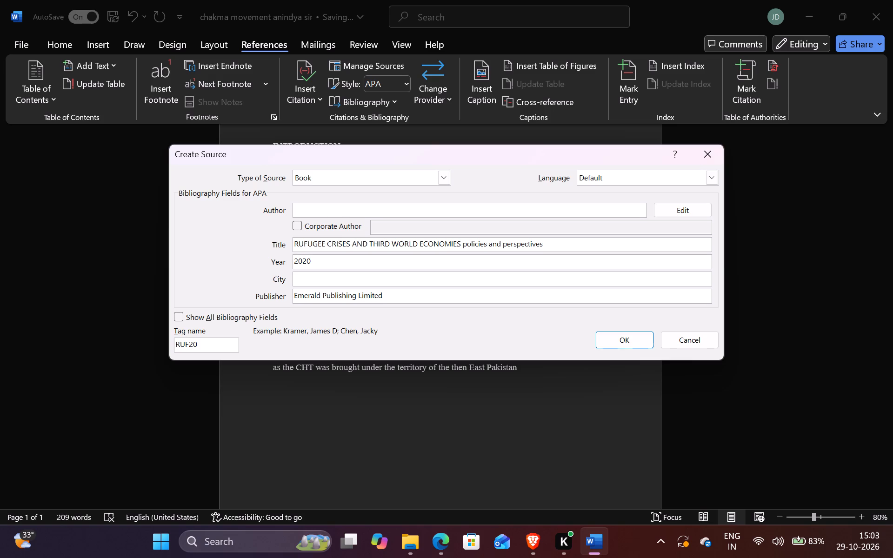
{"action": "key", "text": "s"}
{"action": "key", "text": "o"}
{"action": "key", "text": "BackSpace"}
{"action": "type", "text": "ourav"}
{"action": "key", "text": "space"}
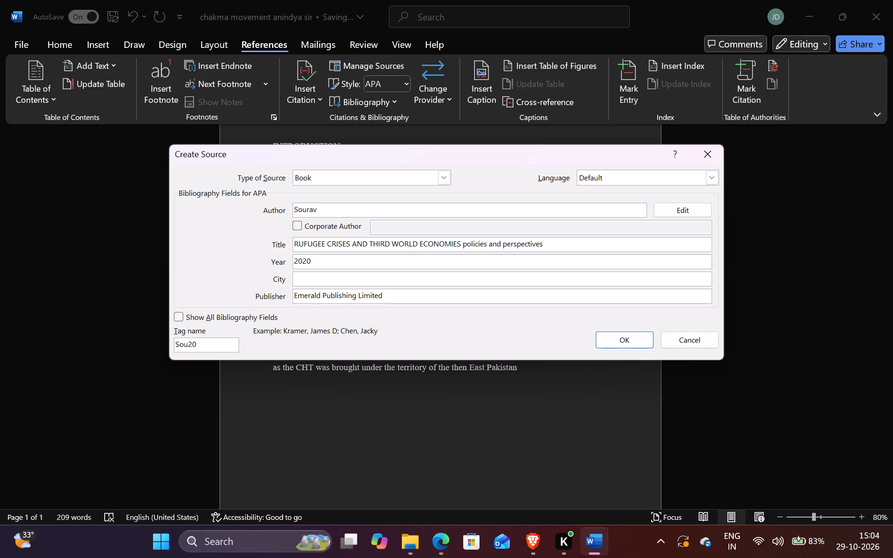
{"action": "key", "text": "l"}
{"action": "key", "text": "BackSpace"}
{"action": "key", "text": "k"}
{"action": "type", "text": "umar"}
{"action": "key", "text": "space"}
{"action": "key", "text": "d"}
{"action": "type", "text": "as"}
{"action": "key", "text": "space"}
Add "and" with the second author's full name to the author entry, and save the source to insert its citation.
{"action": "left_click", "coordinate": [382, 226]}
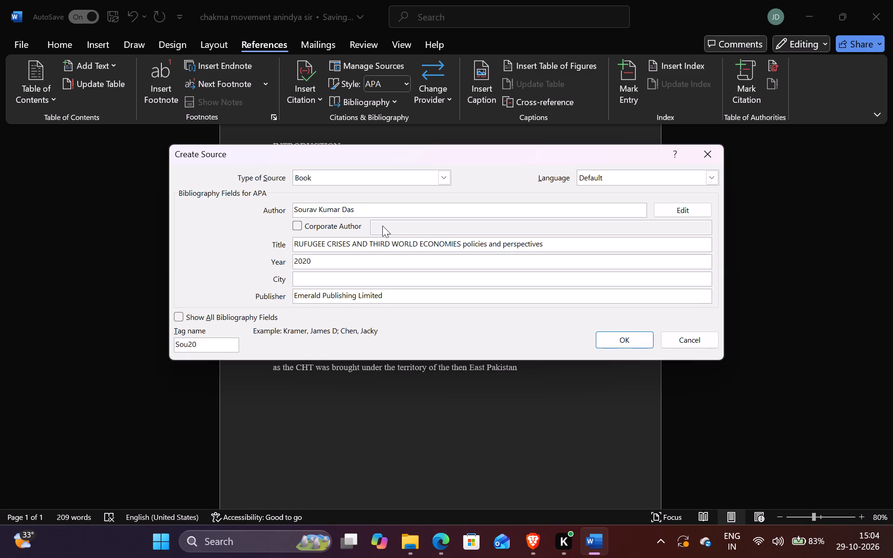
{"action": "left_click", "coordinate": [382, 226]}
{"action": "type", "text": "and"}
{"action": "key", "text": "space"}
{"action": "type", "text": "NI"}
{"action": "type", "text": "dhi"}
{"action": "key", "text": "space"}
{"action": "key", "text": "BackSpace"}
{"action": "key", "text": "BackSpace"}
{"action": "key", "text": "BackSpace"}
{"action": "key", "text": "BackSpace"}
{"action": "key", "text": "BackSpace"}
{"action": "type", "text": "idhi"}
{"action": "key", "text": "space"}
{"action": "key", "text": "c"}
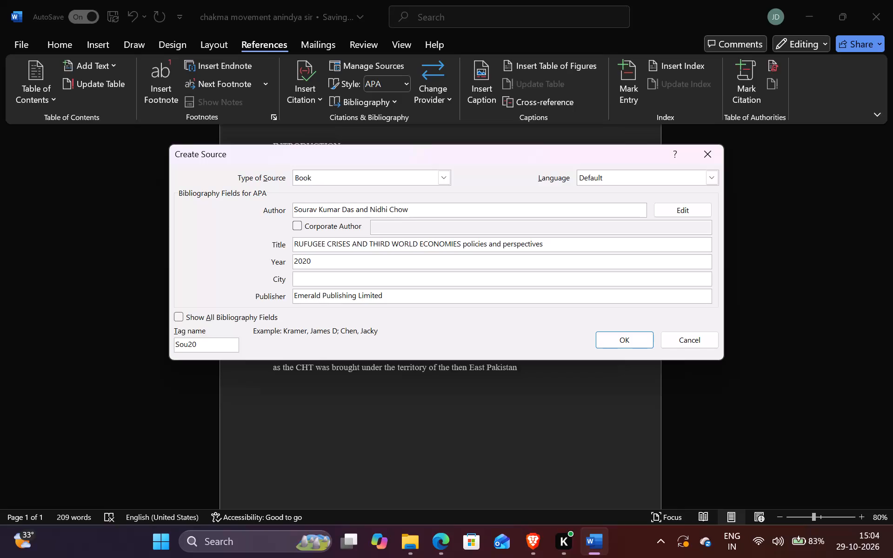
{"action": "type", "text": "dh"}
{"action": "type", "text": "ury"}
{"action": "scroll", "coordinate": [318, 282], "scroll_direction": "down", "scroll_amount": 1}
{"action": "scroll", "coordinate": [318, 282], "scroll_direction": "up", "scroll_amount": 1}
{"action": "left_click", "coordinate": [616, 339]}
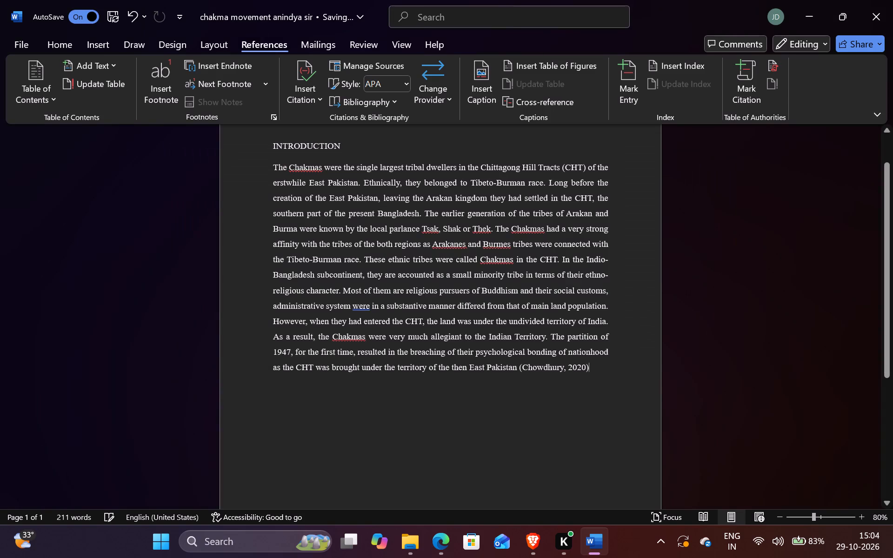
Close the Introduction paragraph with a full stop after the citation and start a new paragraph.
{"action": "key", "text": "period"}
{"action": "key", "text": "Return"}
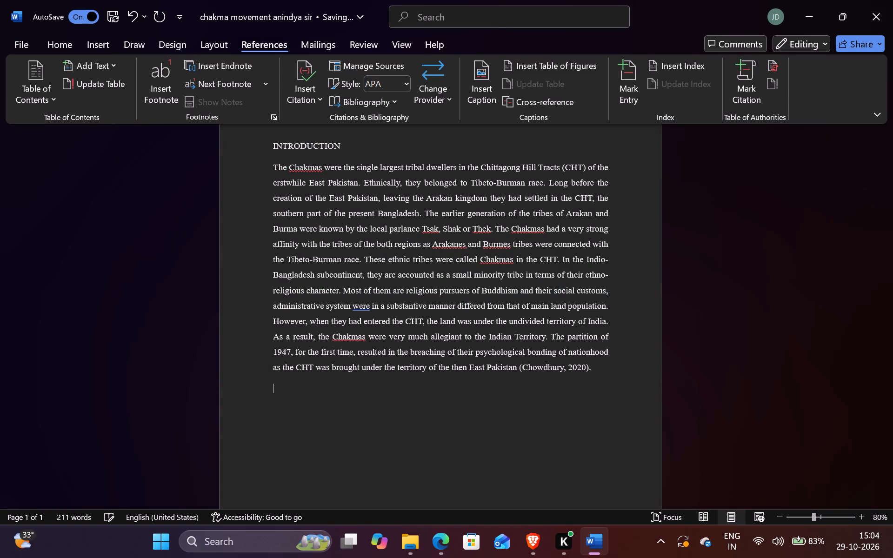
Switch to the source PDF in Edge and examine the pages after Chapter 9's abstract, around the study's objectives, for further material.
{"action": "scroll", "coordinate": [616, 339], "scroll_direction": "up", "scroll_amount": 2}
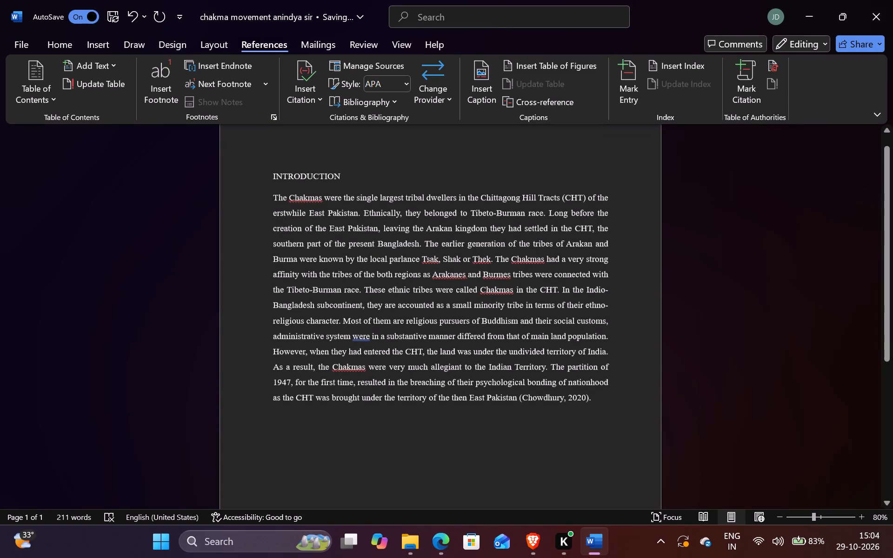
{"action": "scroll", "coordinate": [616, 339], "scroll_direction": "up", "scroll_amount": 1}
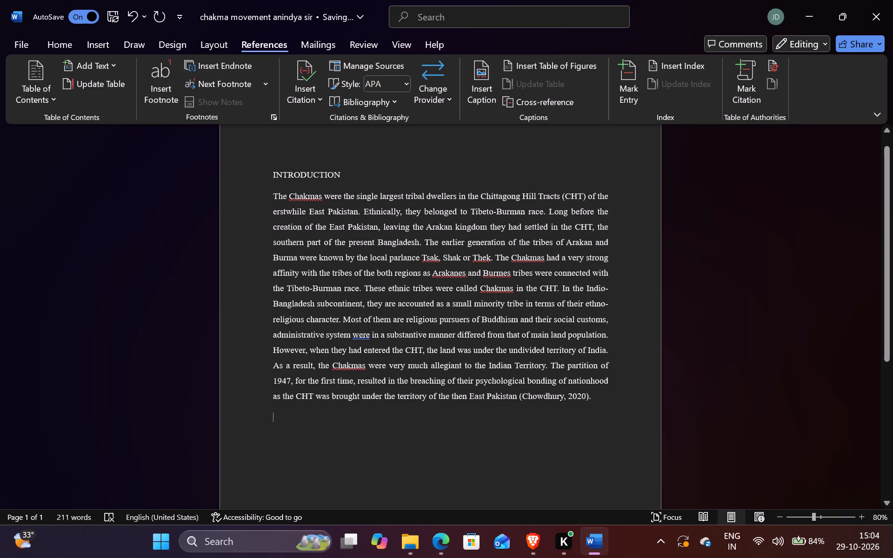
{"action": "left_click", "coordinate": [432, 534]}
{"action": "scroll", "coordinate": [441, 482], "scroll_direction": "down", "scroll_amount": 4}
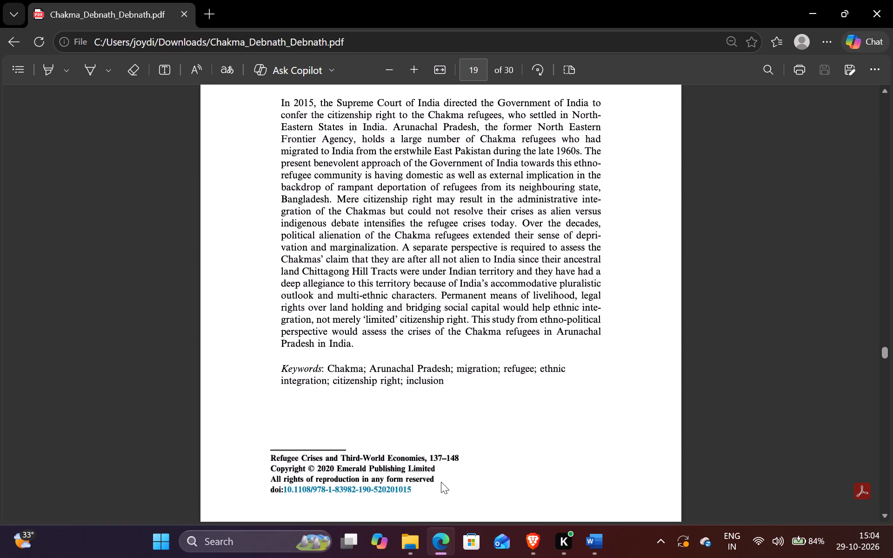
{"action": "scroll", "coordinate": [441, 482], "scroll_direction": "down", "scroll_amount": 5}
{"action": "scroll", "coordinate": [441, 482], "scroll_direction": "up", "scroll_amount": 1}
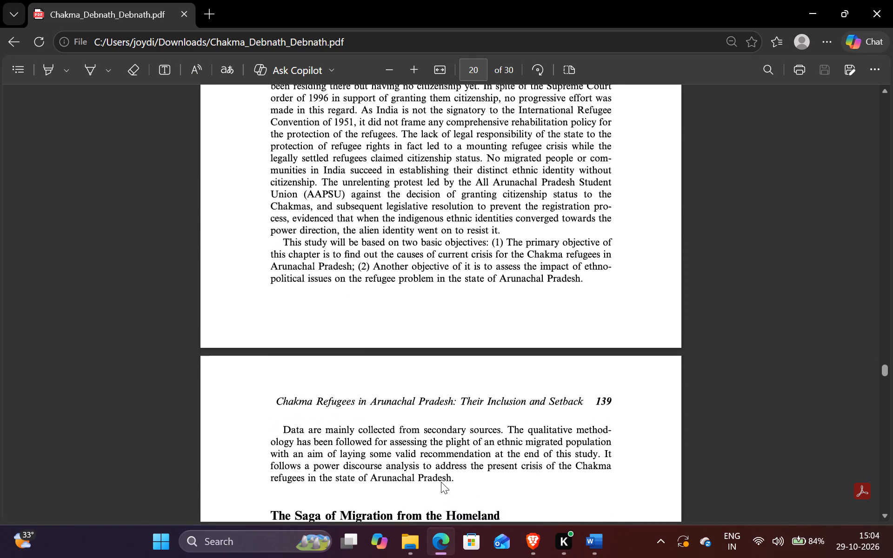
{"action": "scroll", "coordinate": [441, 482], "scroll_direction": "up", "scroll_amount": 2}
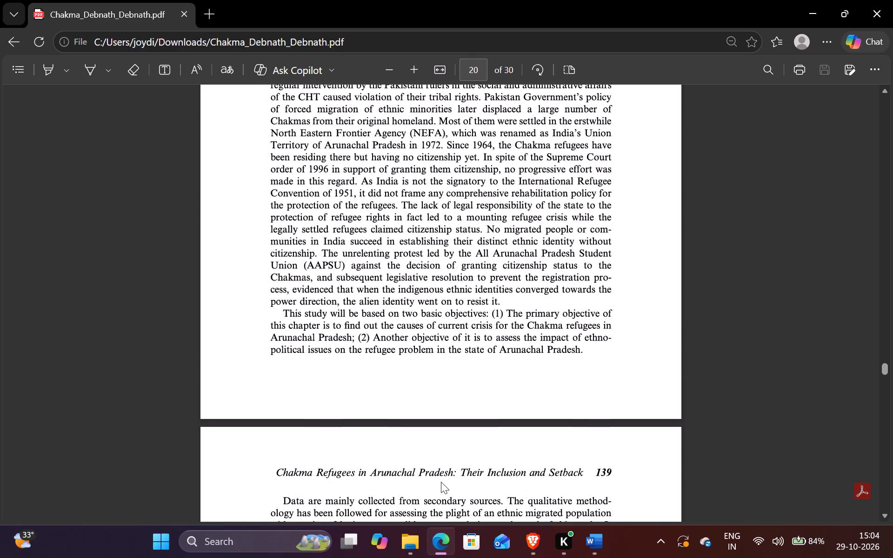
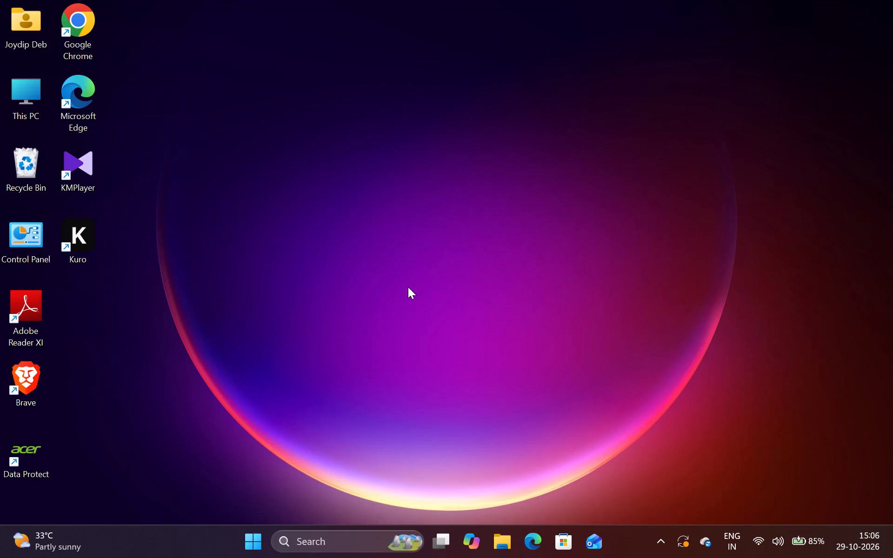
Bring up the Shut Down Windows dialog from the desktop.
{"action": "key", "text": "alt+F5"}
{"action": "key", "text": "alt+F4"}
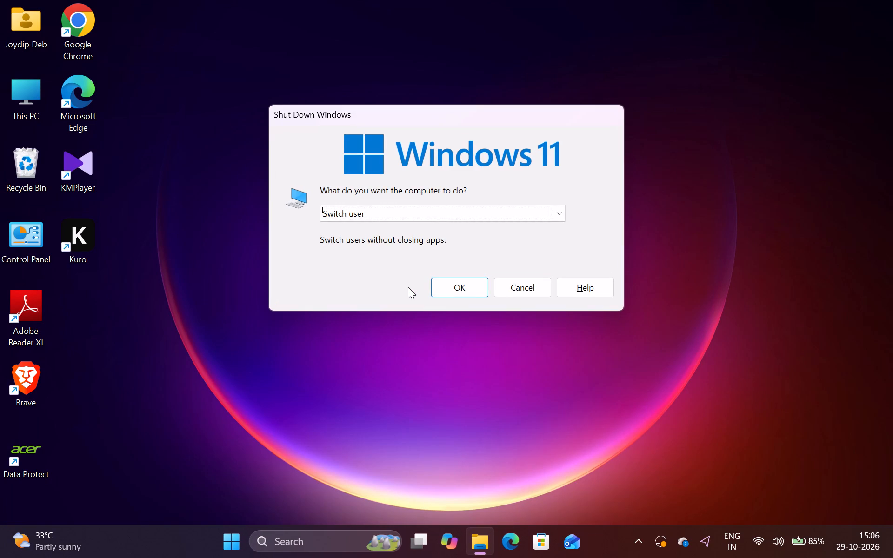